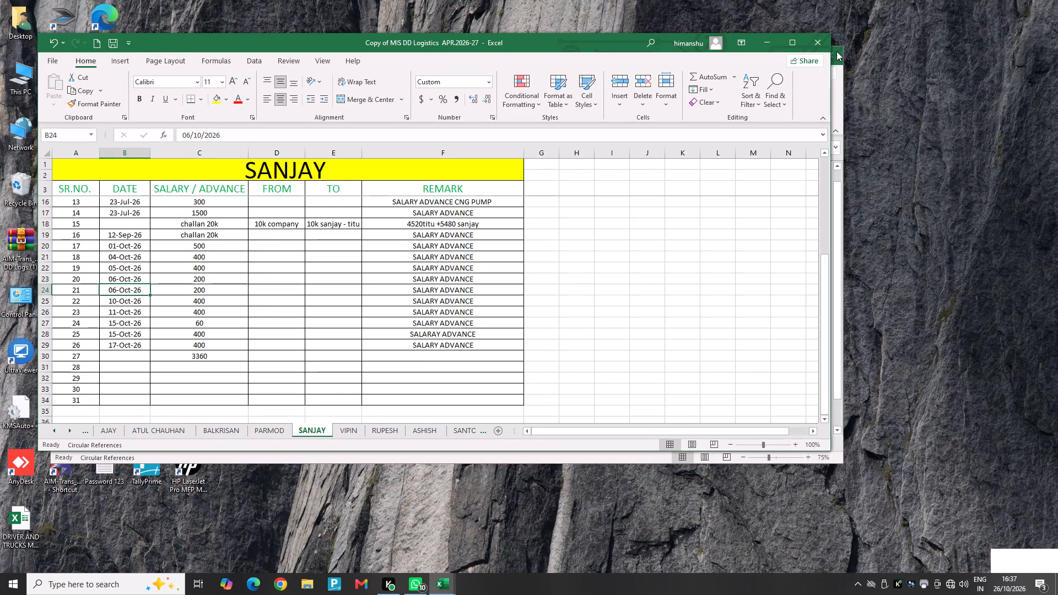
Bring up the STAFF ADVANCE&SALARY MANGMENT workbook and examine the data series and legend of the chart on Chart1.
left_click(771, 50)
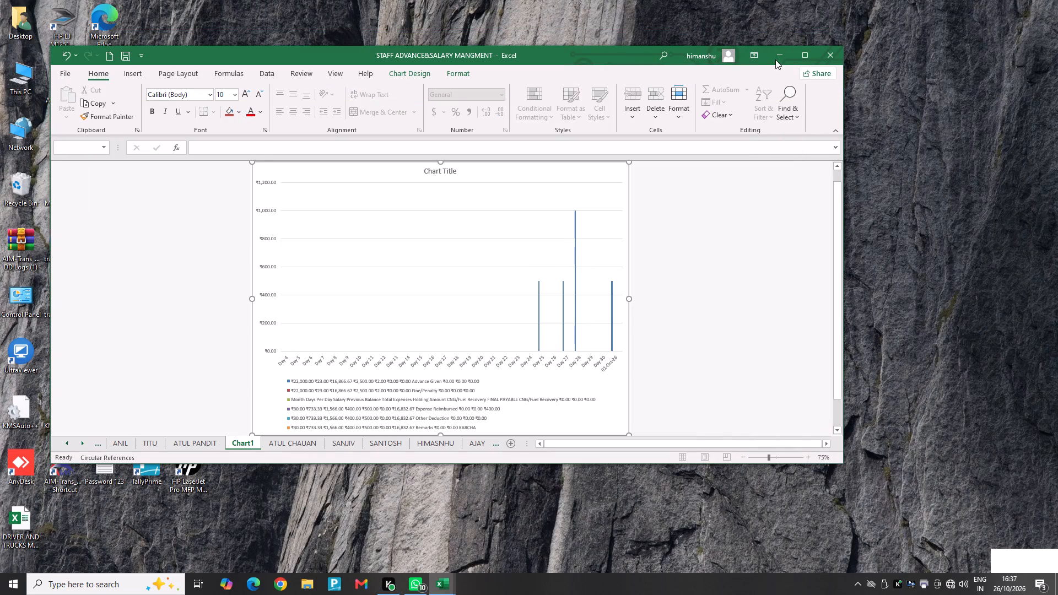
scroll(594, 363, "up", 11)
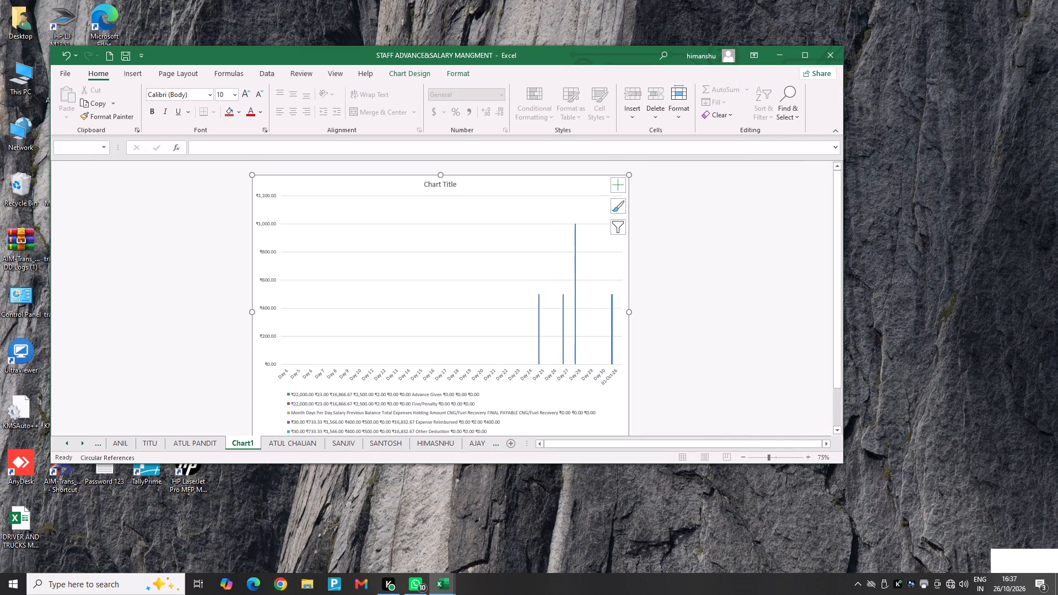
scroll(479, 288, "down", 1)
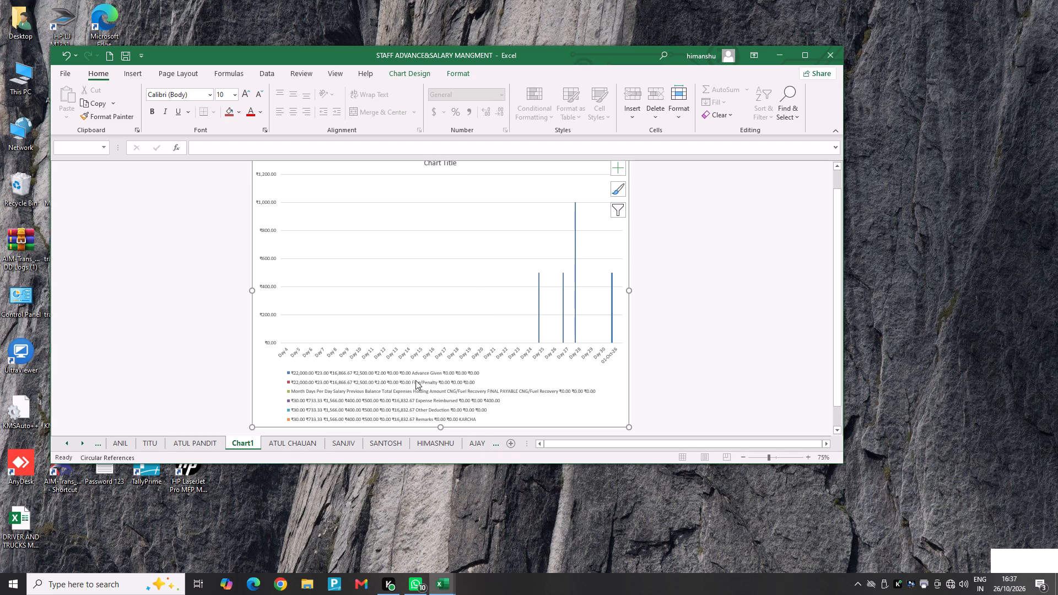
scroll(422, 377, "up", 1)
left_click(539, 331)
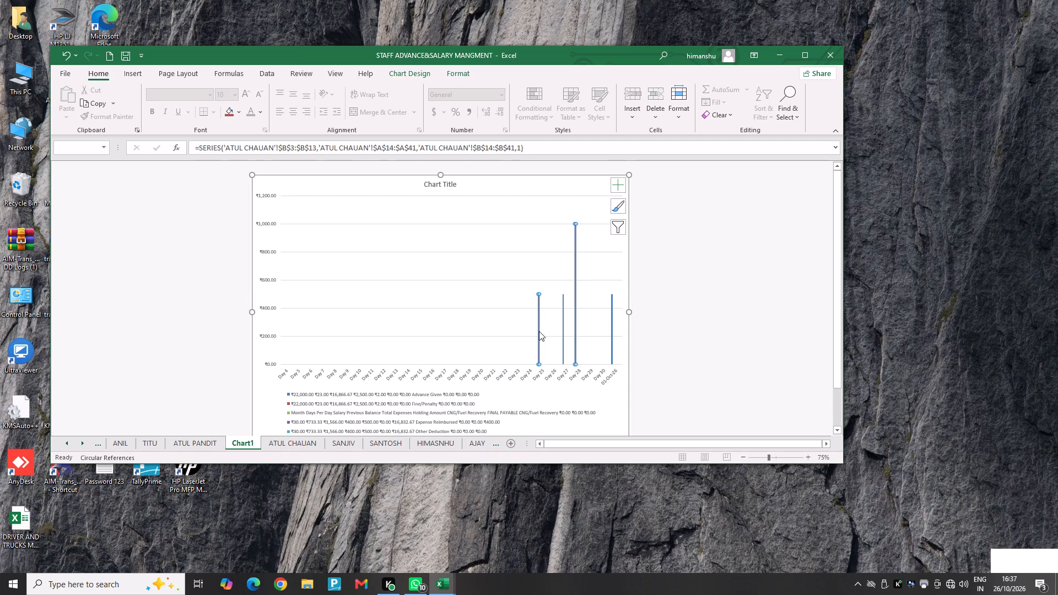
left_click(574, 289)
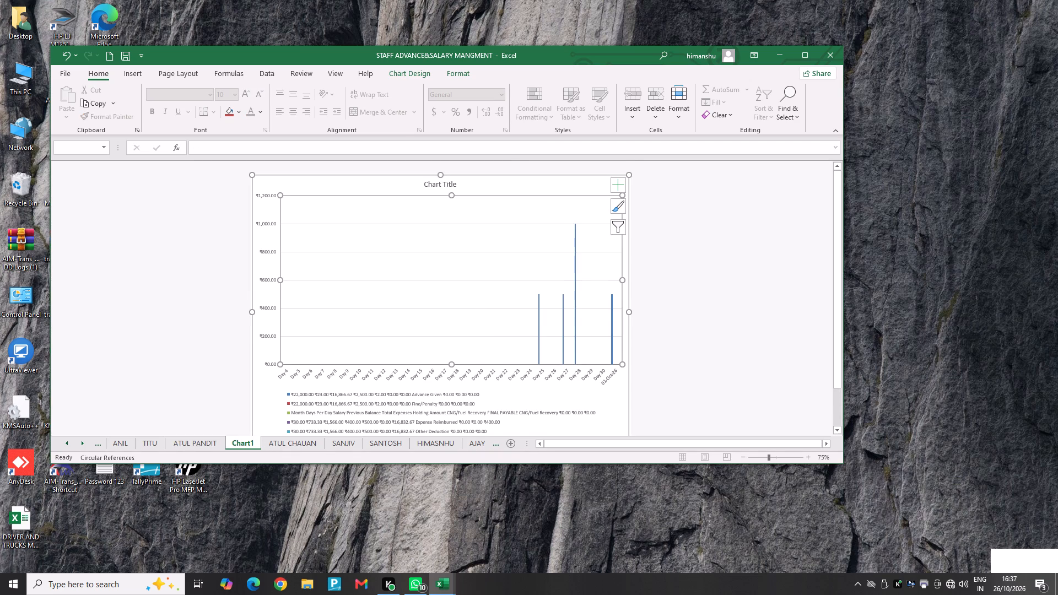
scroll(574, 289, "down", 2)
scroll(358, 332, "up", 2)
scroll(358, 332, "down", 2)
scroll(358, 332, "up", 2)
scroll(358, 332, "down", 2)
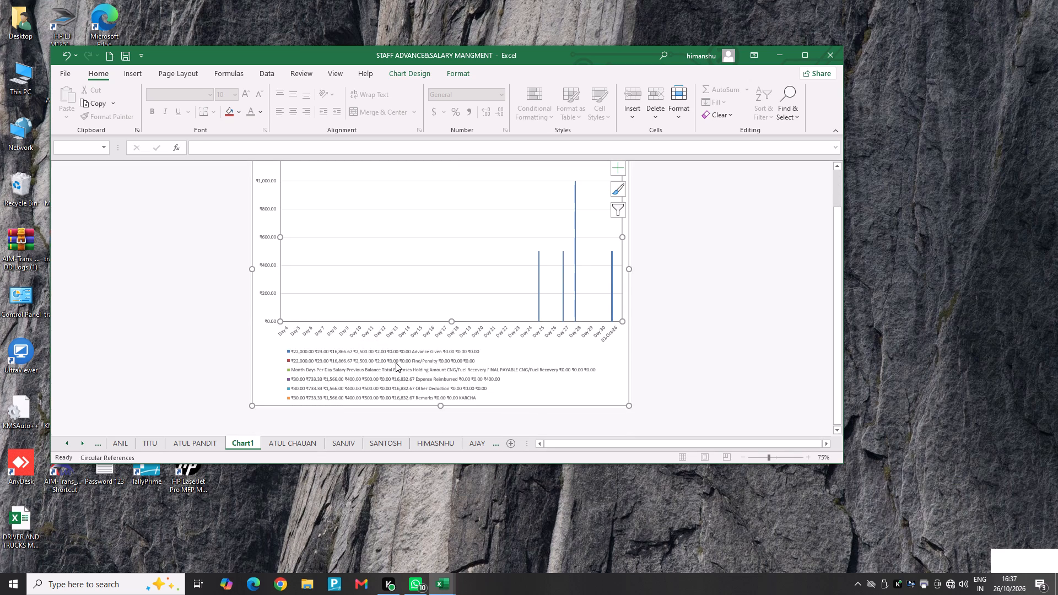
scroll(374, 401, "down", 1)
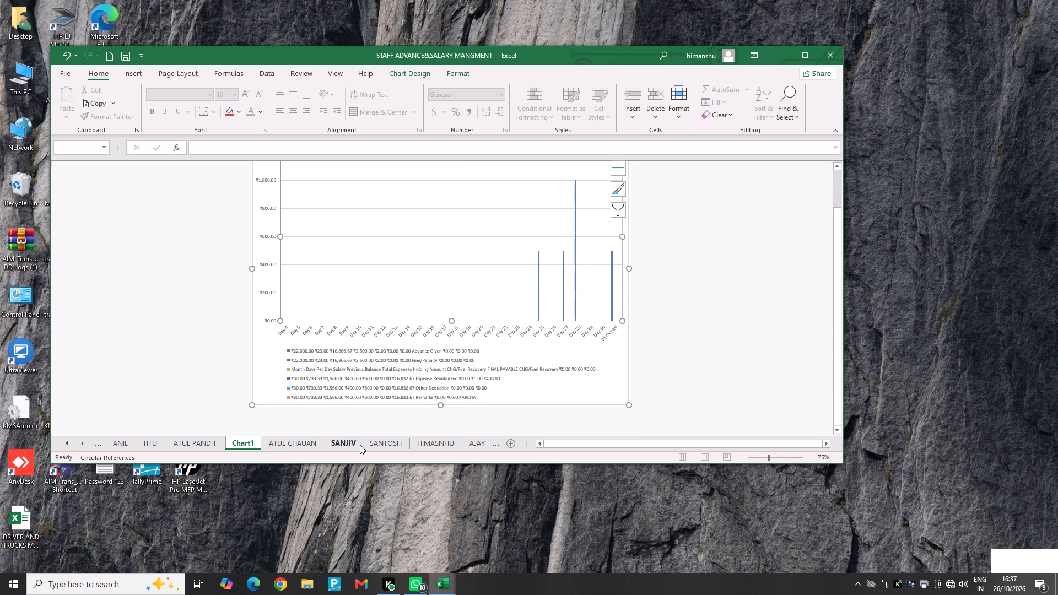
Open the TITU sheet with the September monthly settlement.
left_click(450, 436)
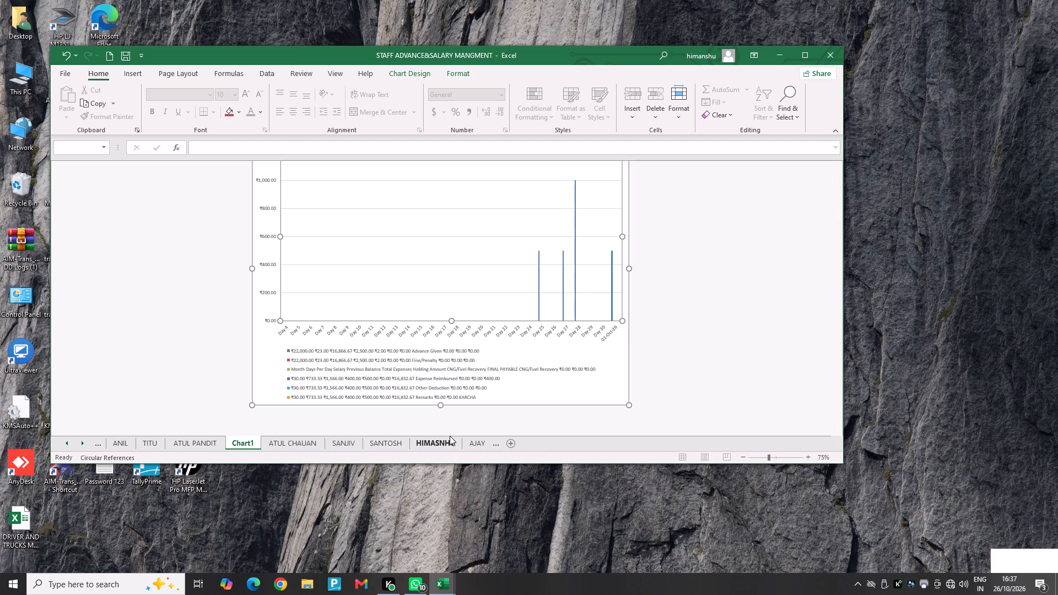
left_click(481, 443)
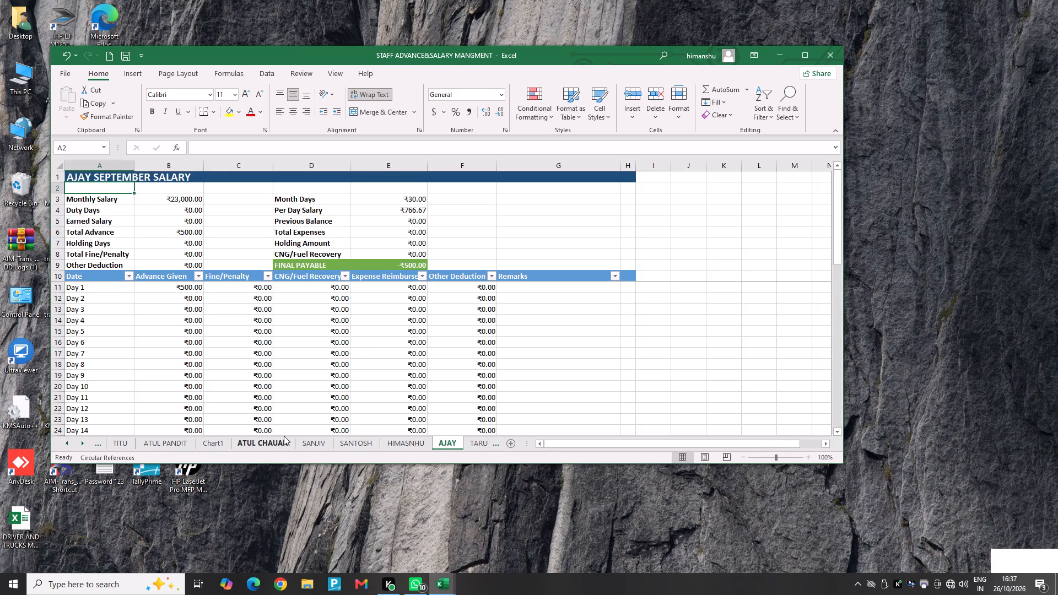
left_click(120, 441)
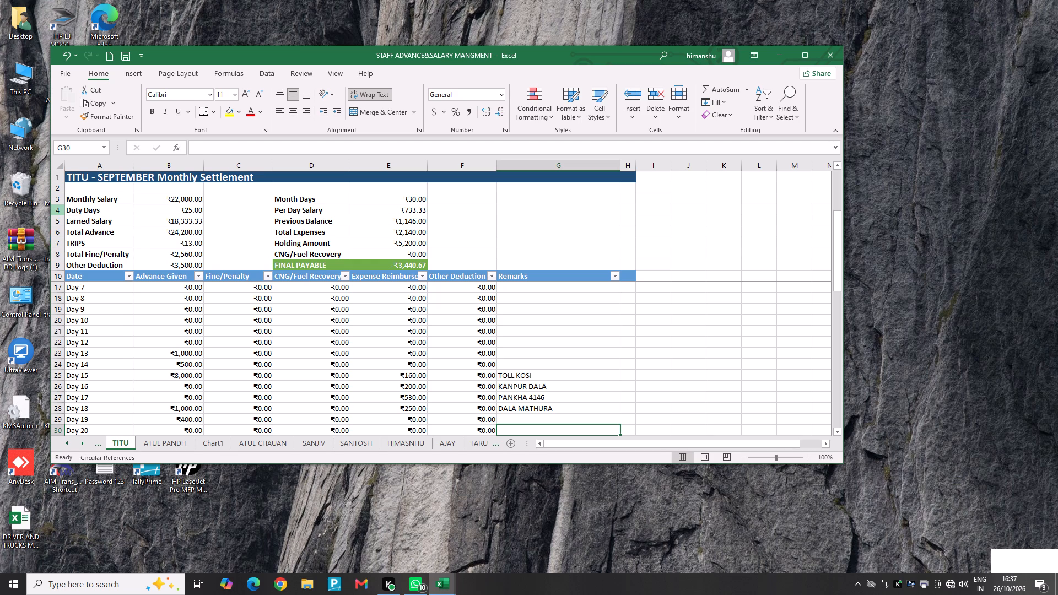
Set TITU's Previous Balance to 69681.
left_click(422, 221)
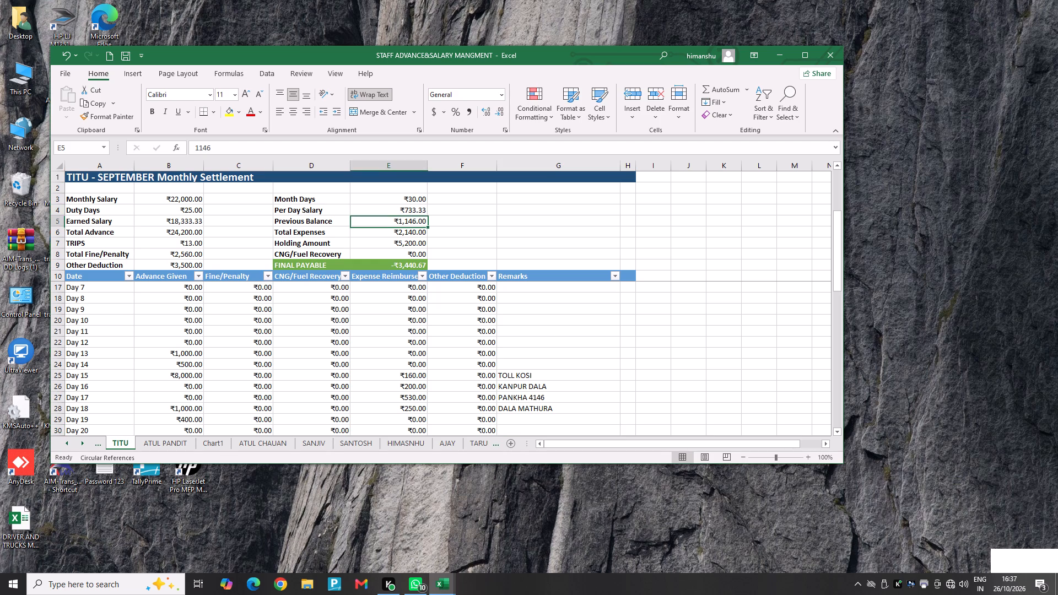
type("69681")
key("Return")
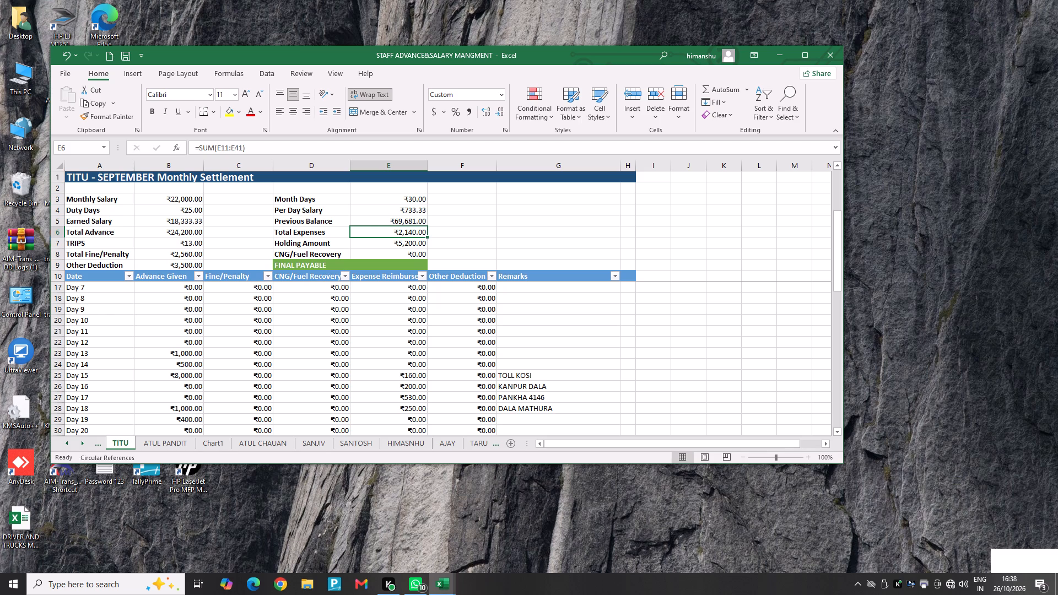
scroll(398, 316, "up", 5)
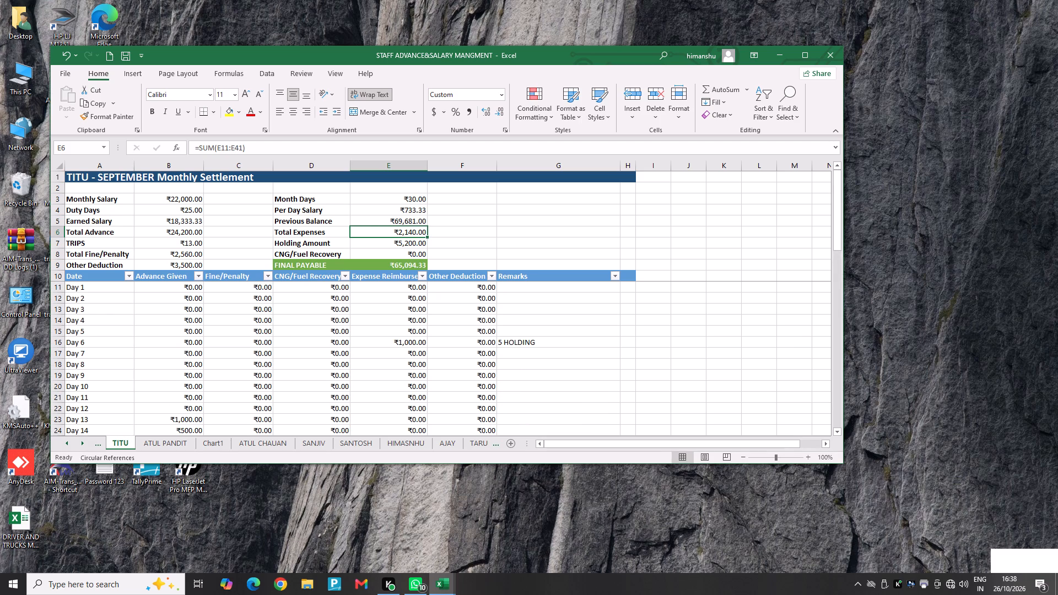
Set TITU's Previous Balance to 6968.
left_click(393, 222)
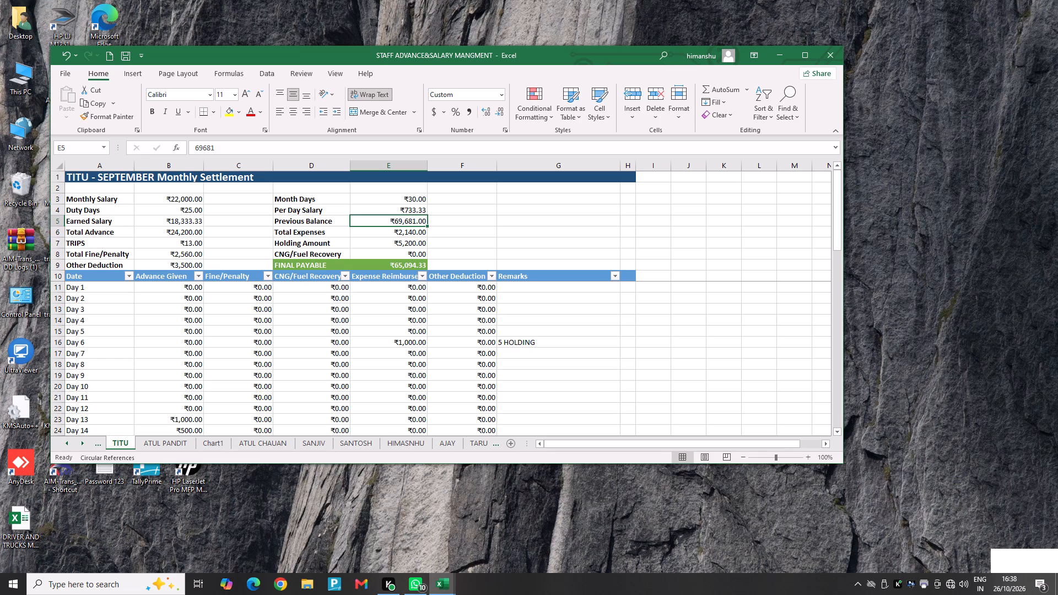
key("BackSpace")
key("BackSpace")
key("BackSpace")
type("6968")
key("Return")
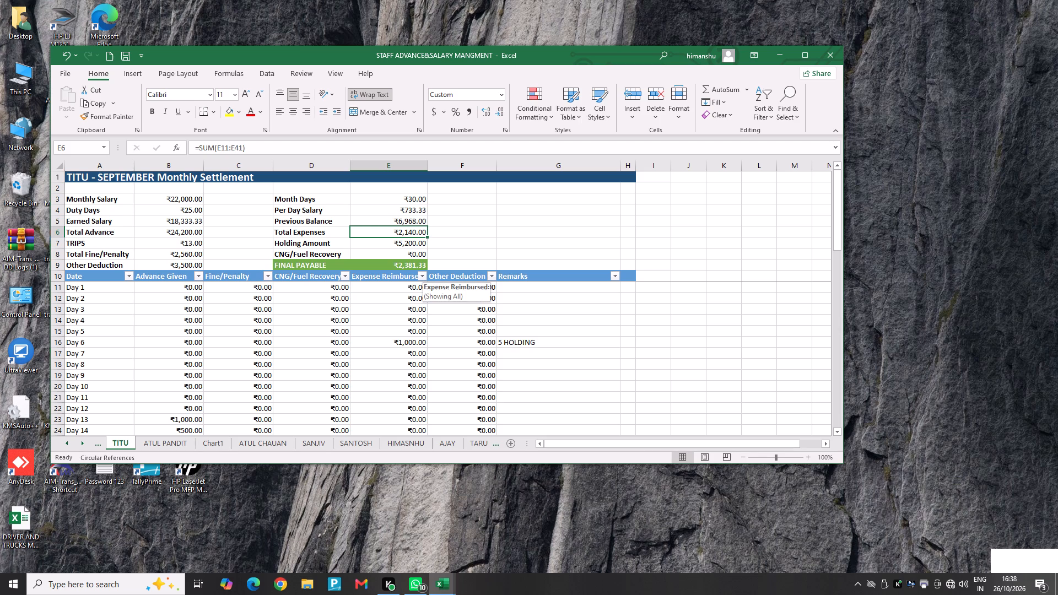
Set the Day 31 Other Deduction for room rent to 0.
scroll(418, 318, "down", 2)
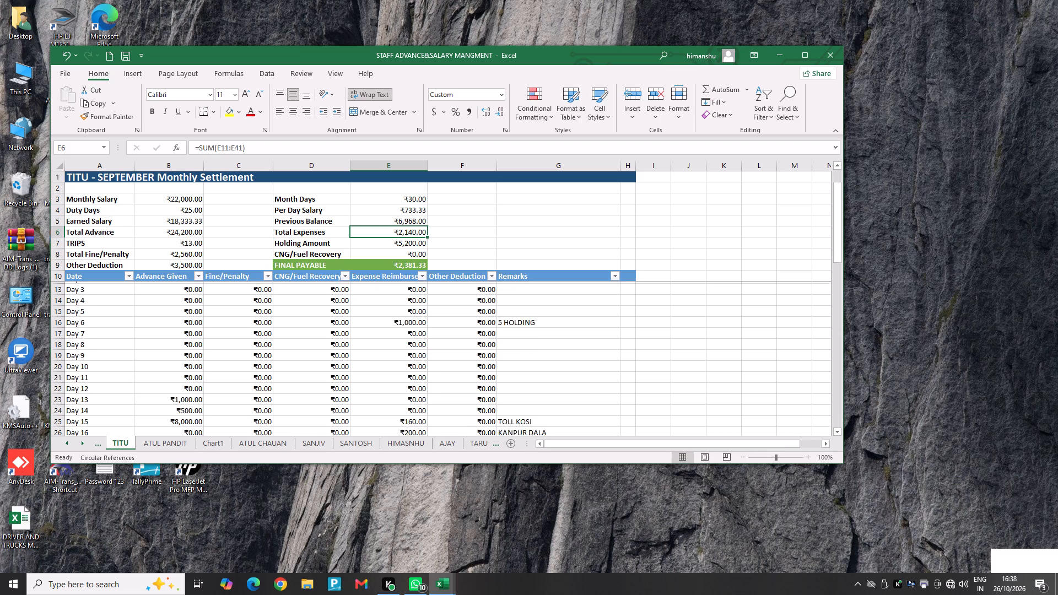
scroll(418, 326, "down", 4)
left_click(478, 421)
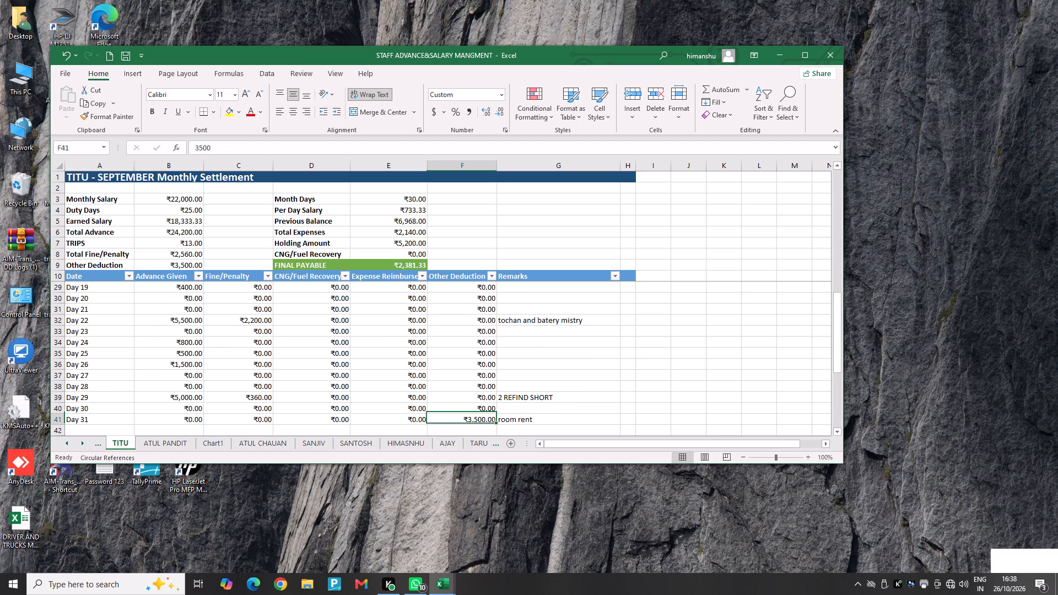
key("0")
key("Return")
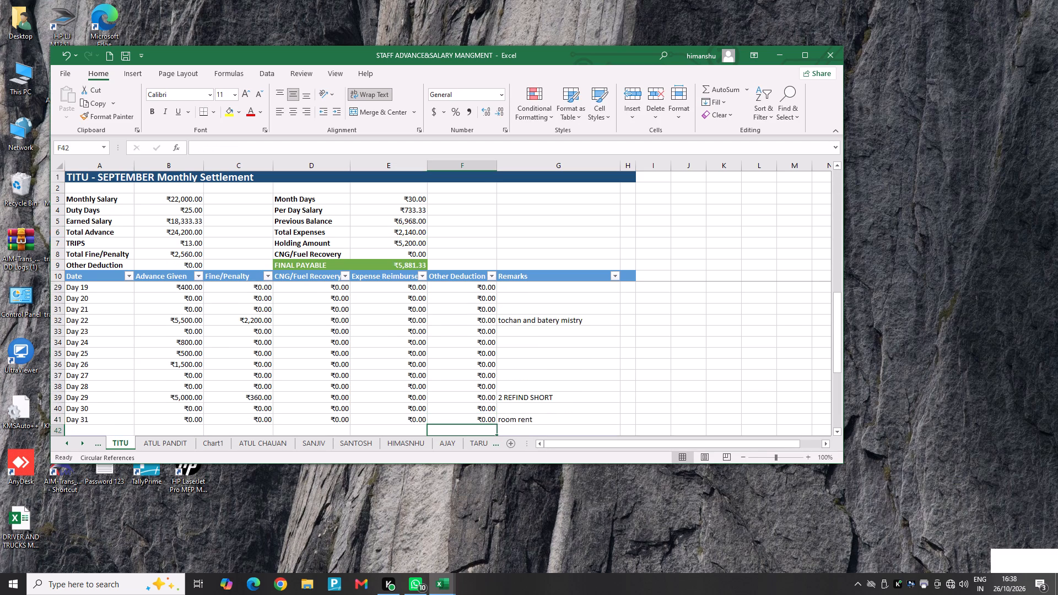
Set the Day 31 Other Deduction for room rent to 7000.
left_click(473, 420)
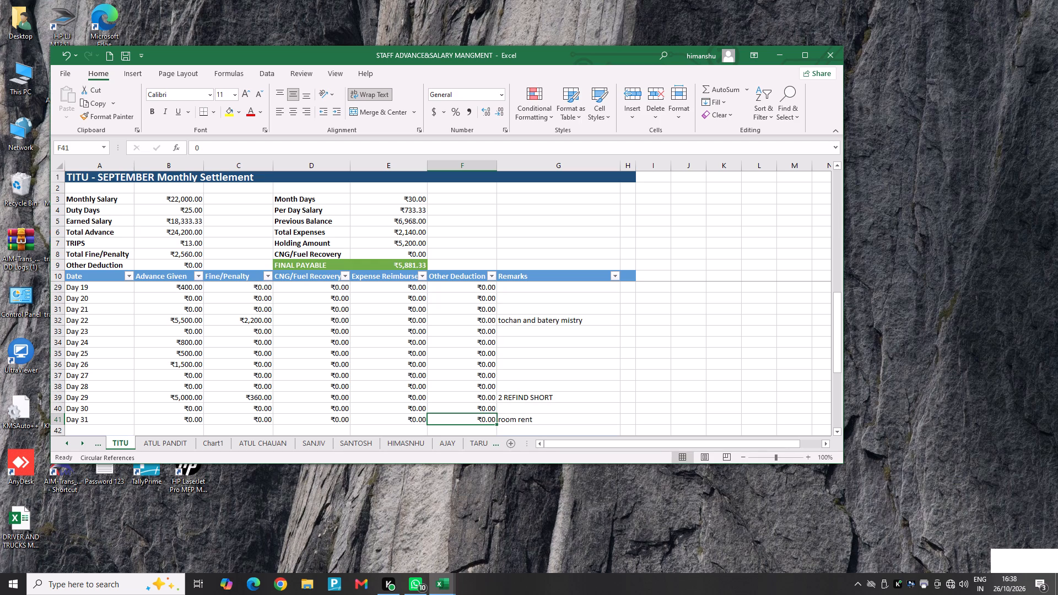
key("7")
type("000")
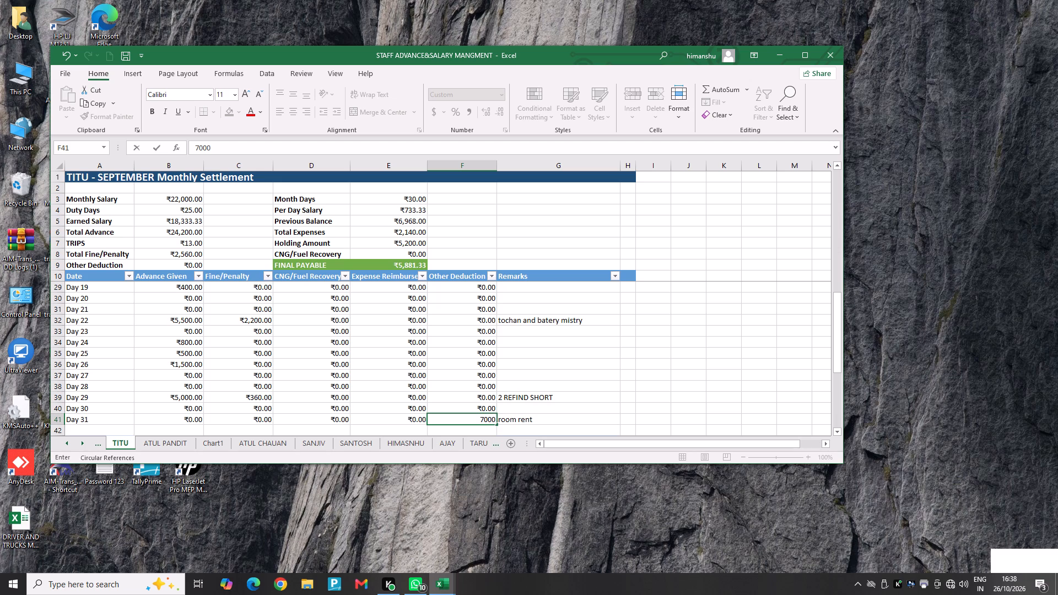
key("Return")
Extend the Day 31 remark to read "room rent AUGEST SEPTEMBER".
left_click(537, 419)
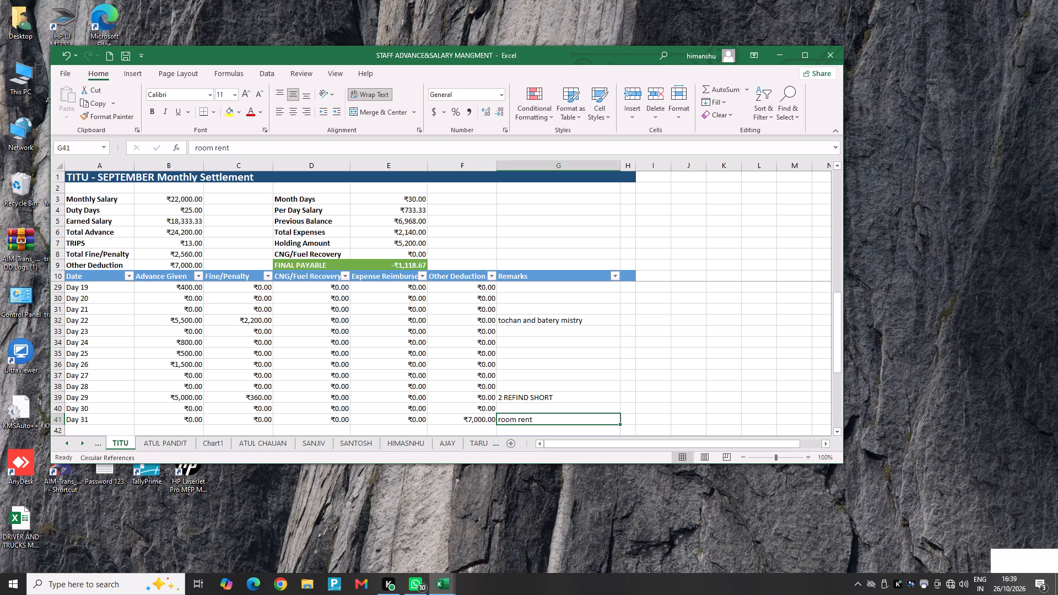
double_click(554, 421)
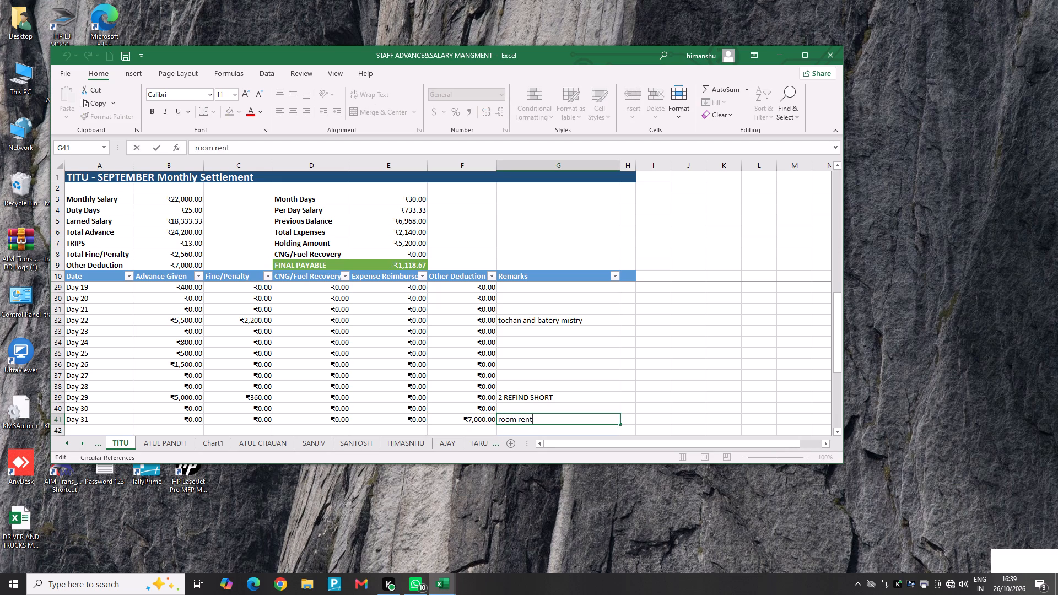
key("space")
type("AUGEST")
key("space")
type("SEPTEMBER")
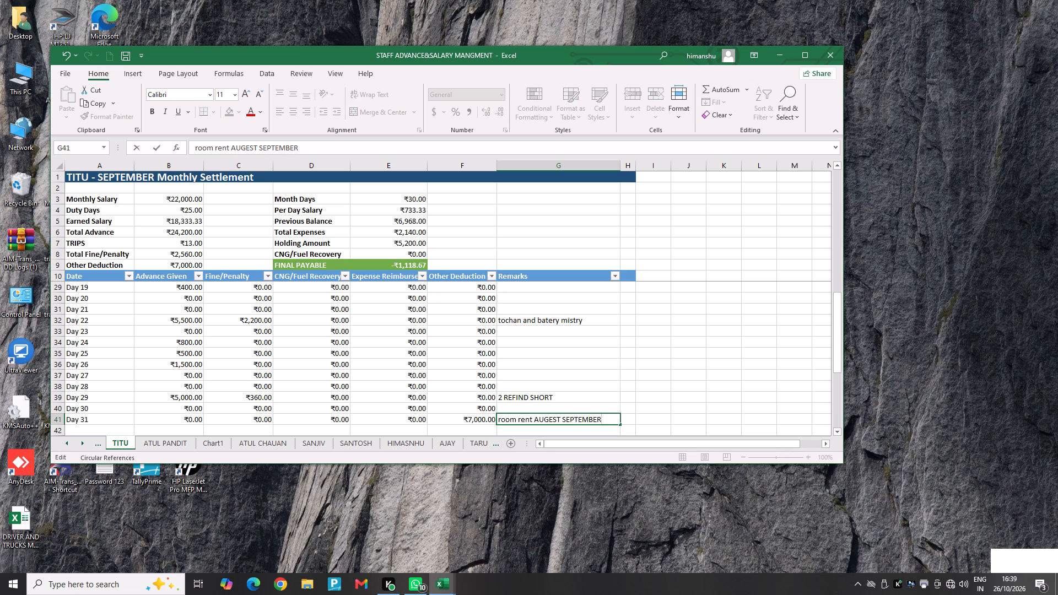
key("Return")
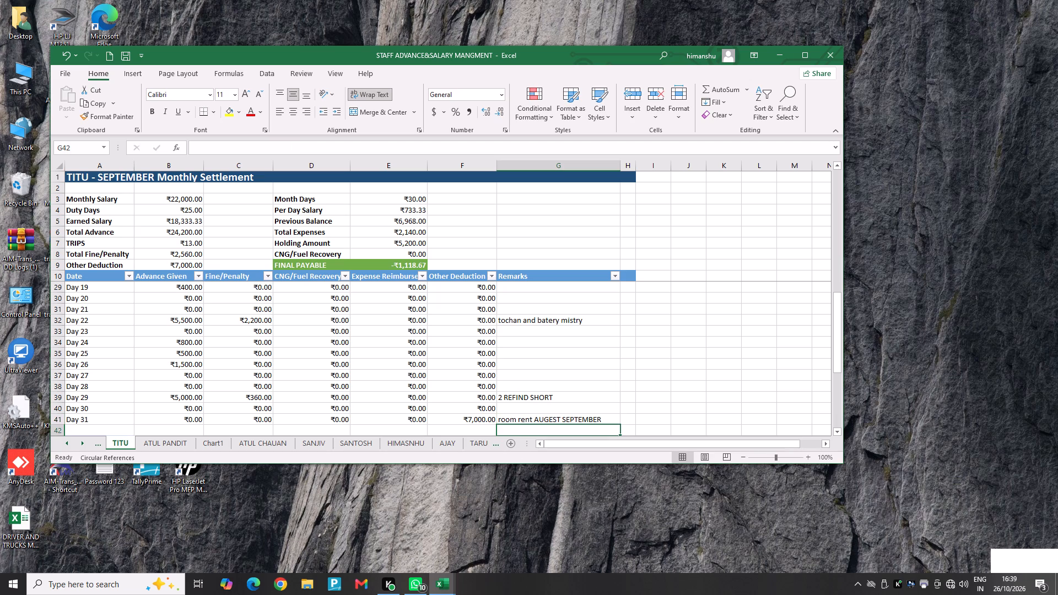
Review TITU's September daily entries, checking the Day 29 Fine/Penalty and the Day 31 Other Deduction against the settlement summary.
left_click(239, 399)
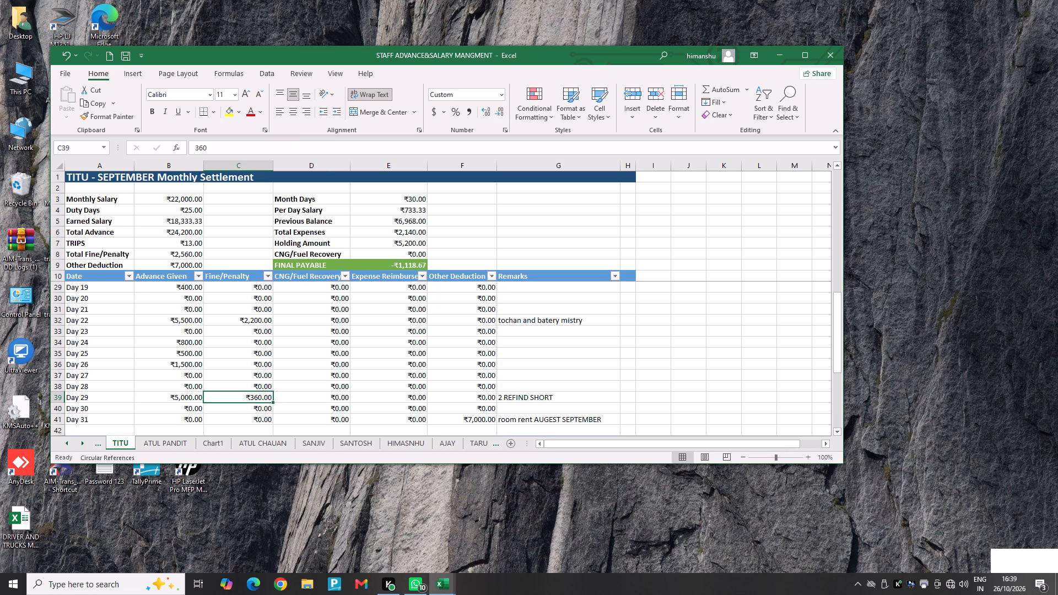
scroll(514, 393, "up", 1)
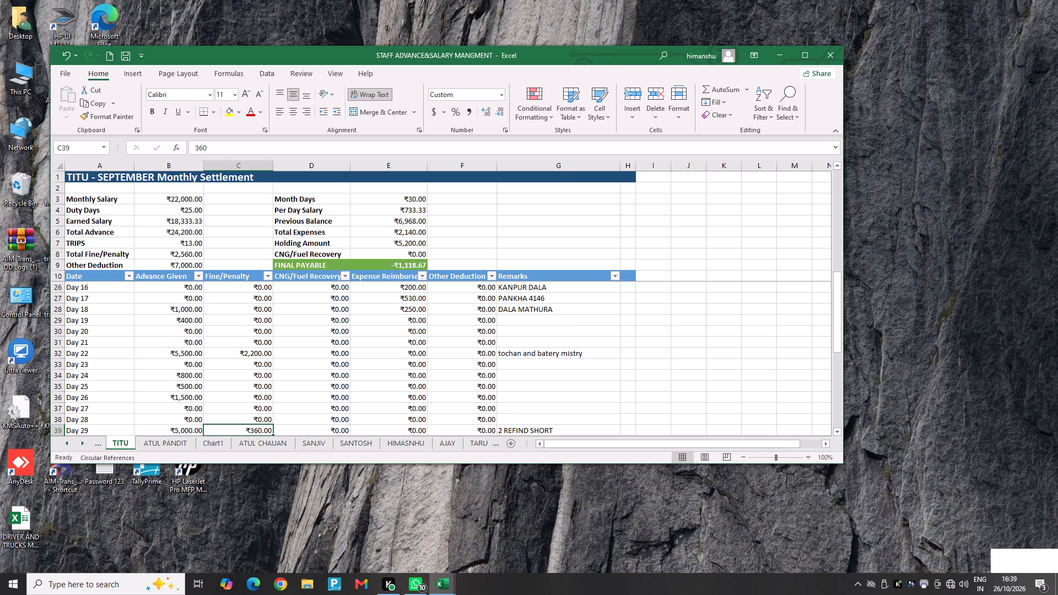
scroll(514, 393, "up", 10)
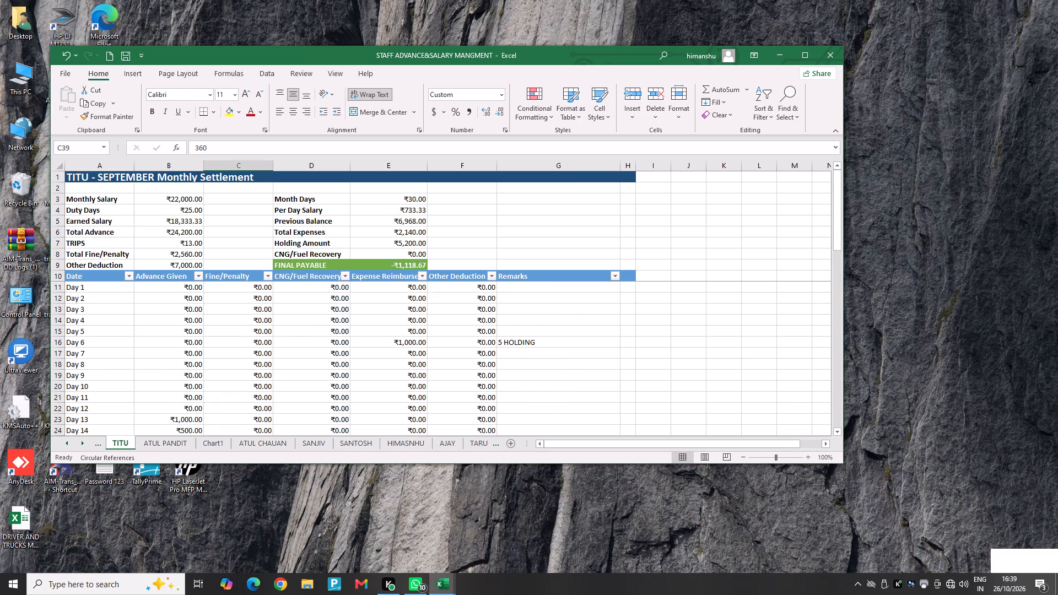
scroll(514, 393, "up", 4)
scroll(349, 285, "down", 4)
scroll(425, 328, "down", 2)
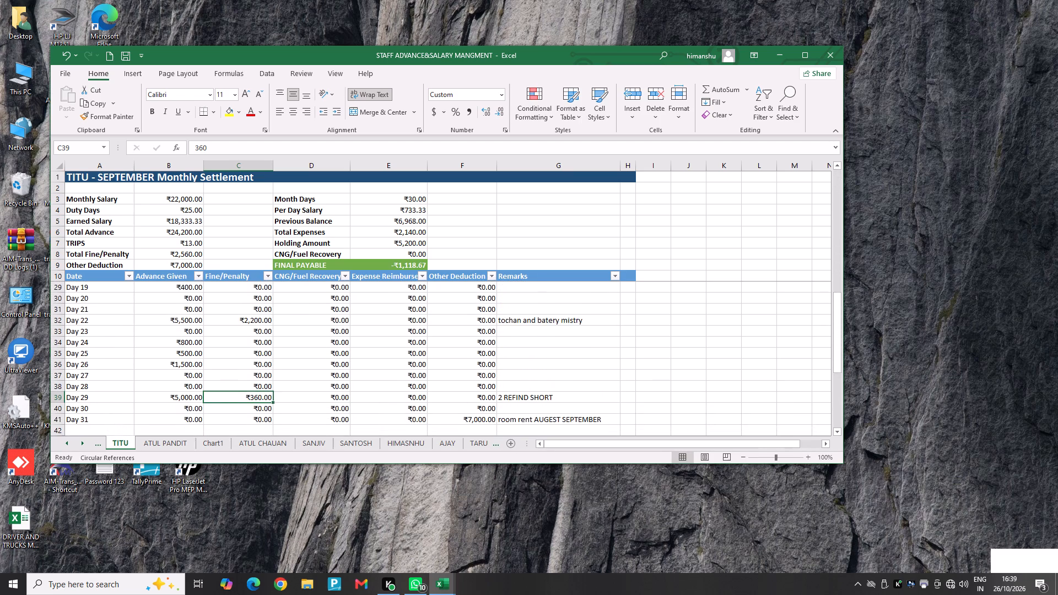
scroll(436, 353, "down", 1)
left_click(473, 385)
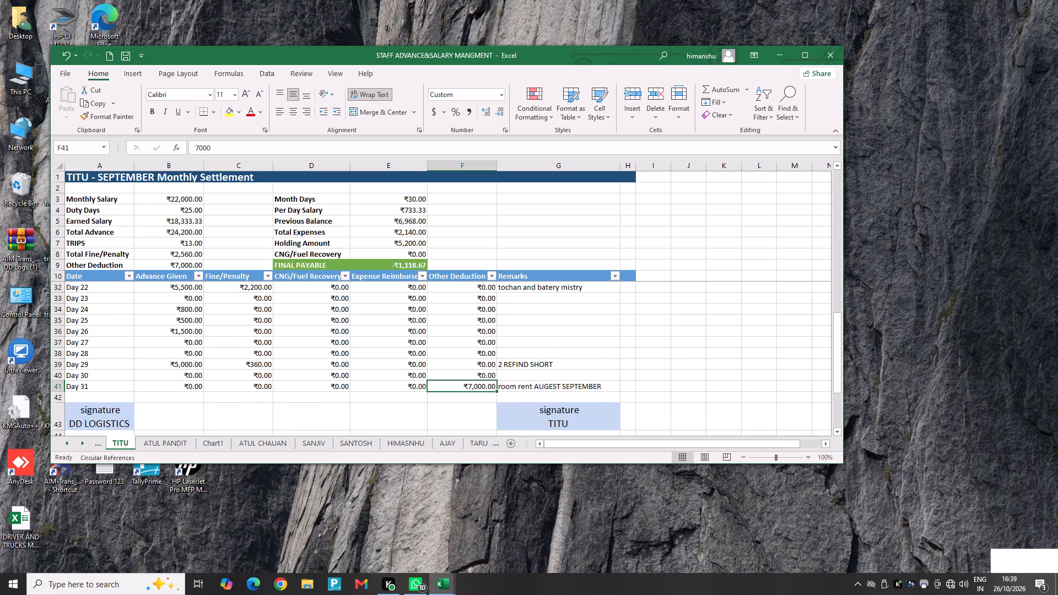
Set the Day 31 Other Deduction for room rent to 4000.
type("4000")
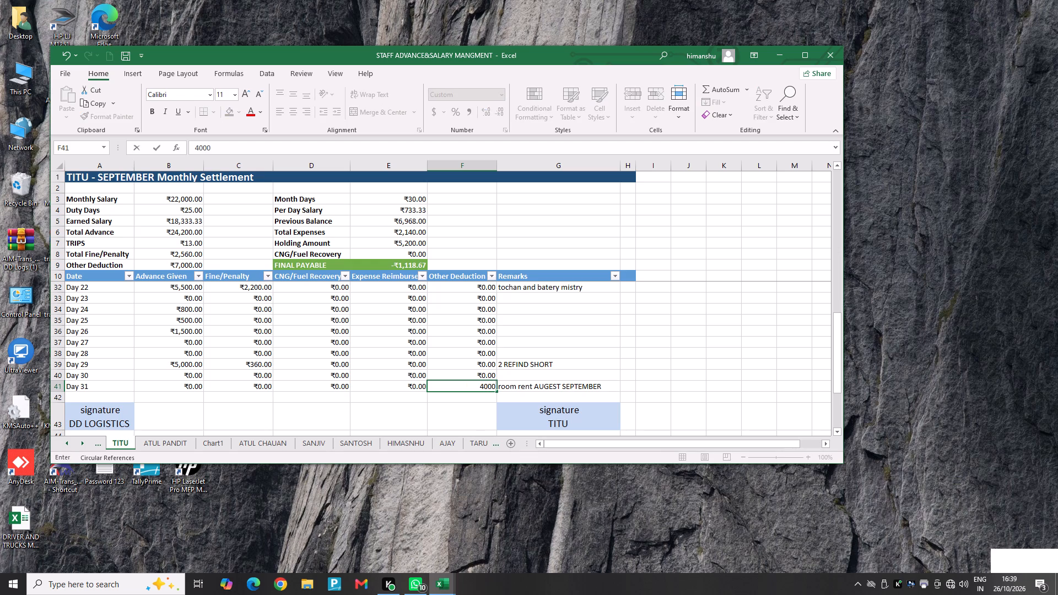
key("Return")
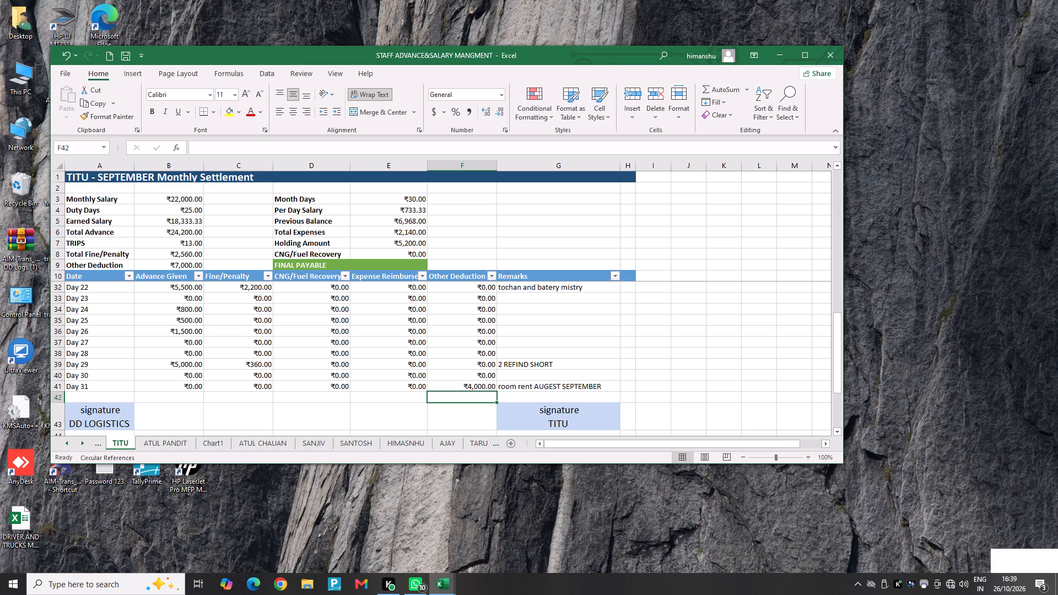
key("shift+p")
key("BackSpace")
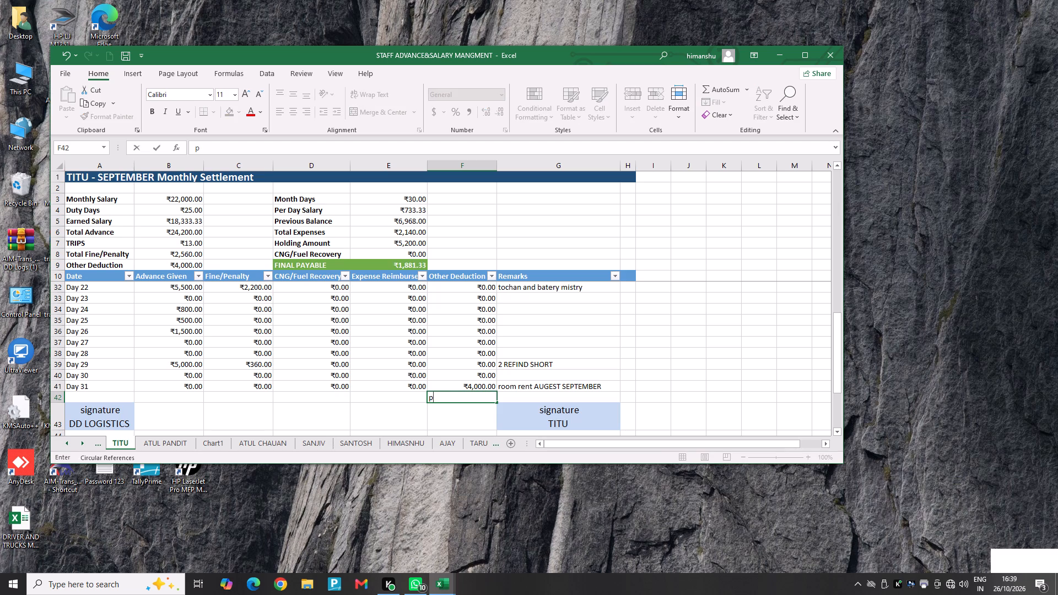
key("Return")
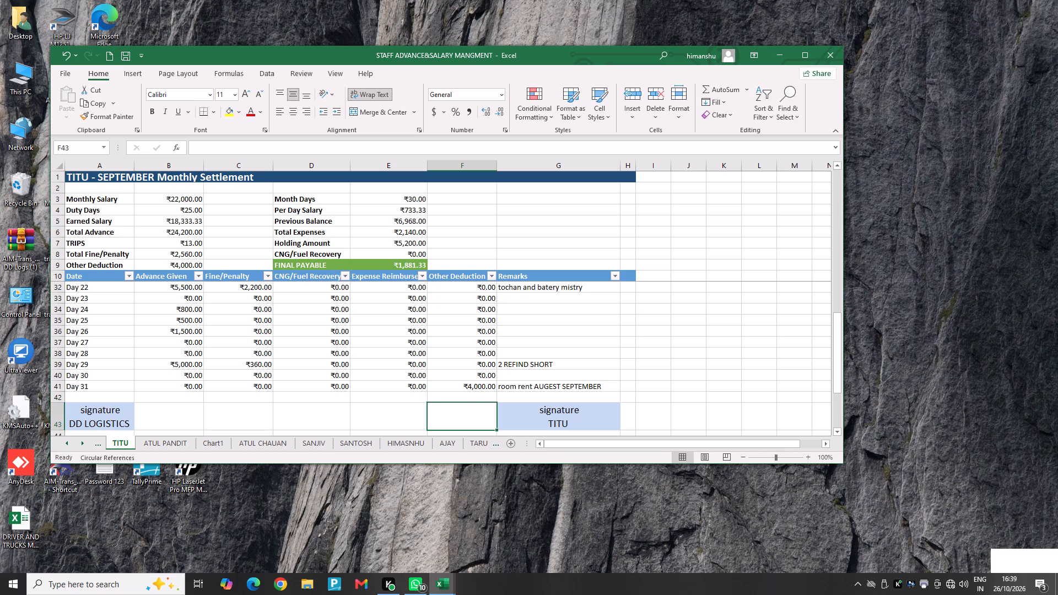
Print TITU's September settlement sheet using the last custom margins setting.
key("ctrl+p")
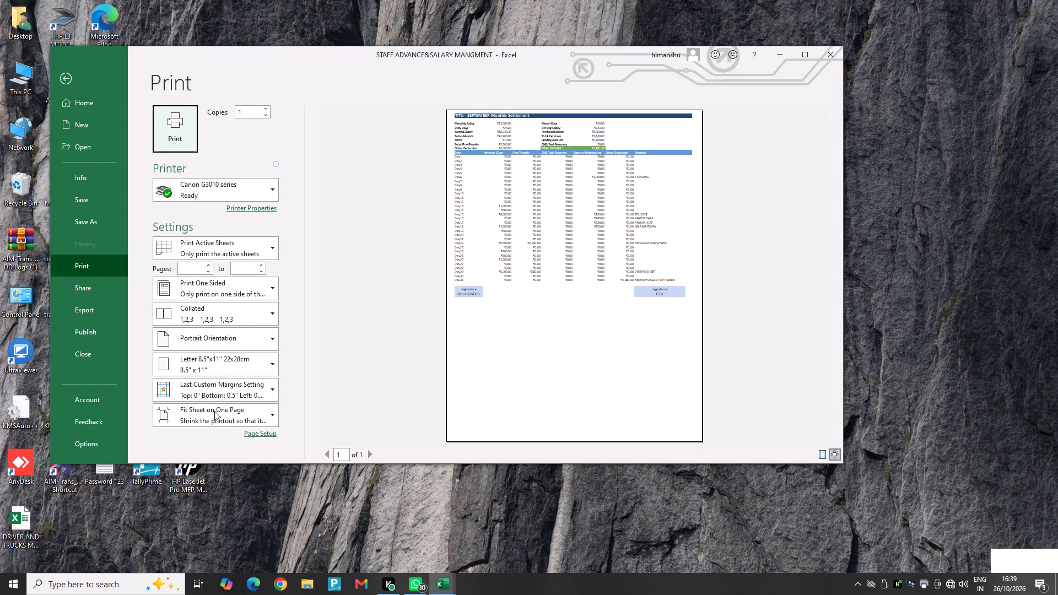
left_click(215, 393)
left_click(197, 327)
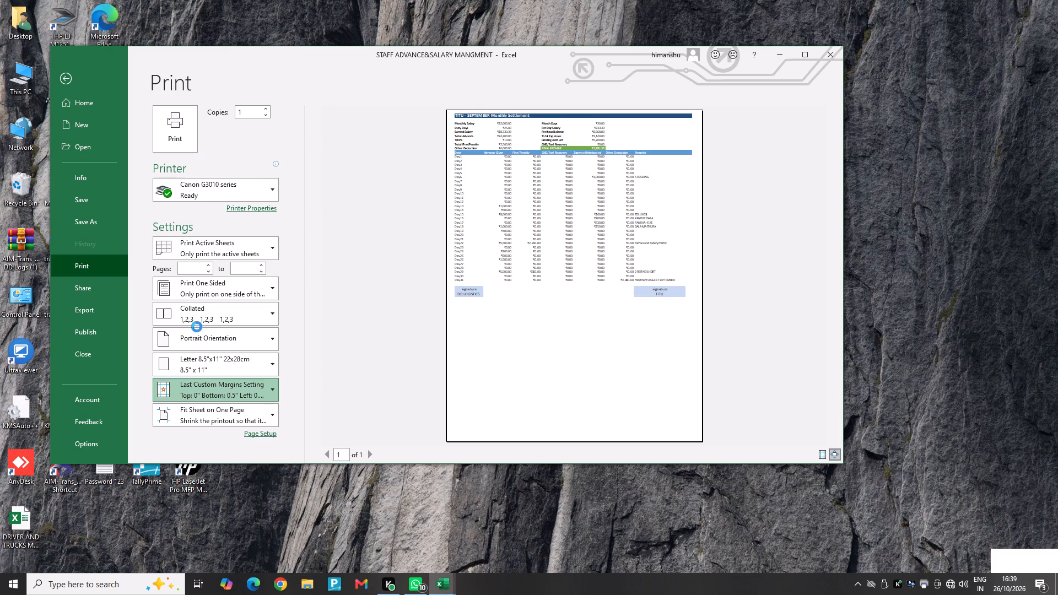
left_click(201, 388)
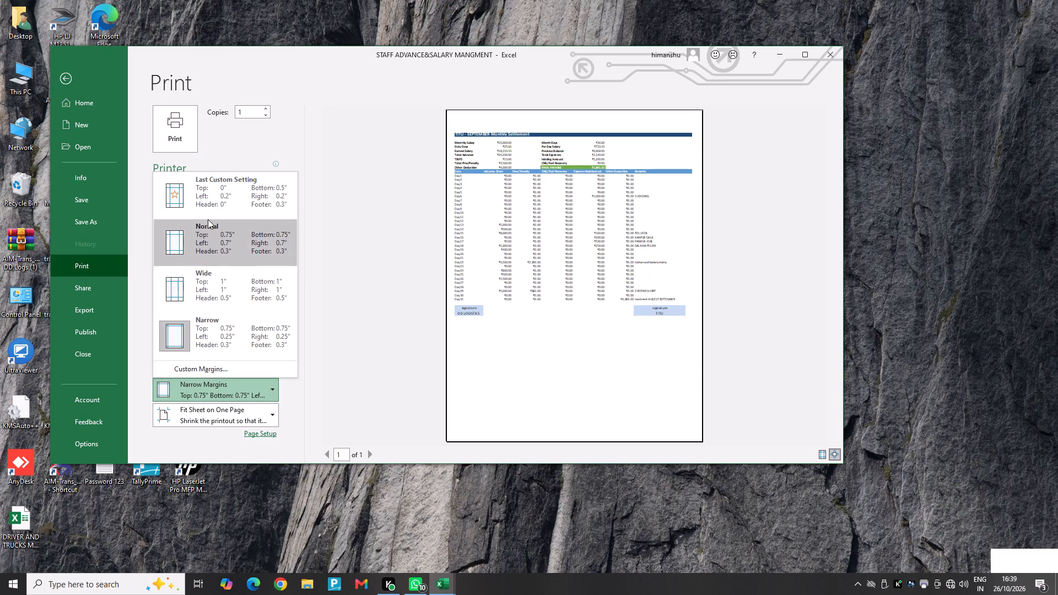
left_click(215, 199)
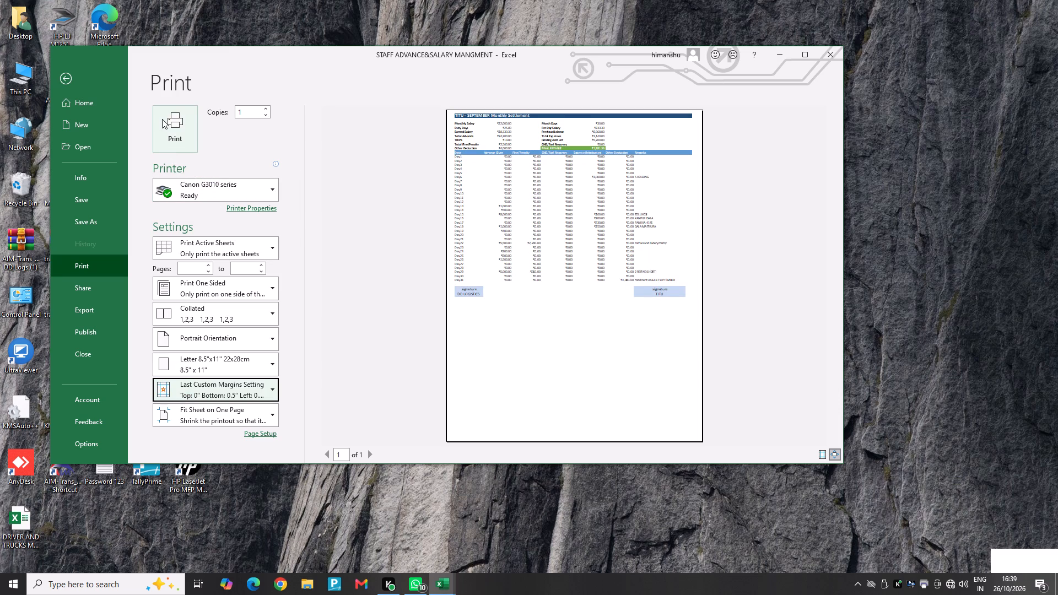
left_click(162, 119)
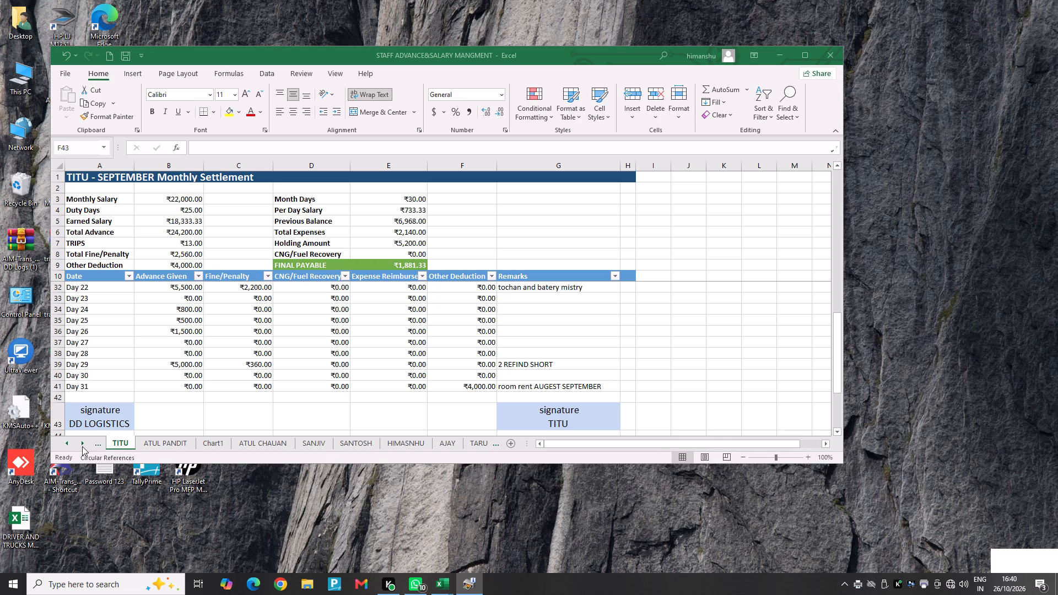
Create a copy of the KULDEEP sheet, placed before the KULDEEP sheet in the same workbook.
double_click(65, 443)
triple_click(69, 441)
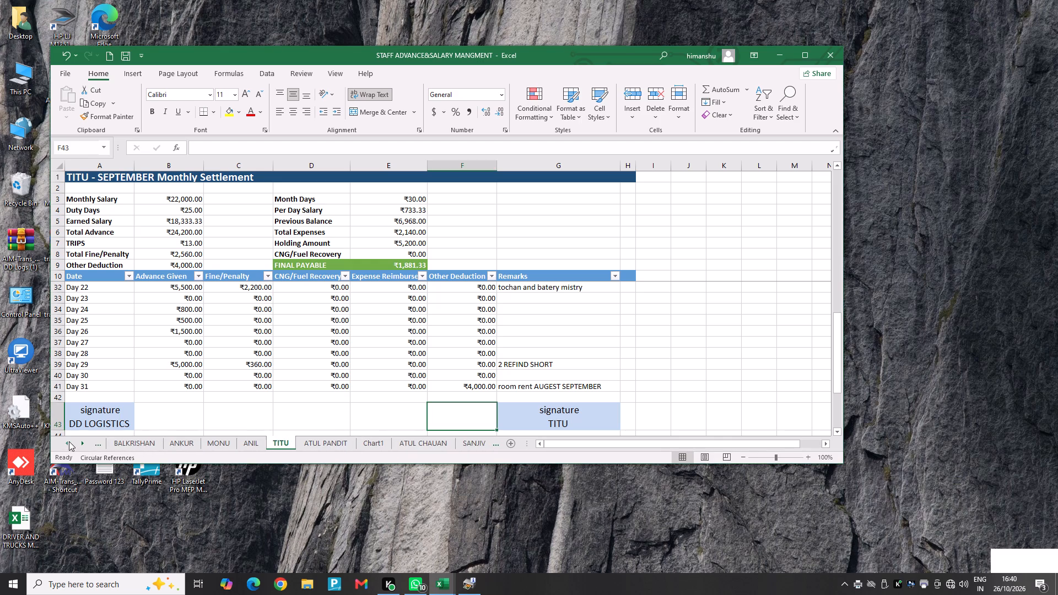
left_click(69, 441)
left_click(69, 441)
left_click(69, 441)
triple_click(86, 441)
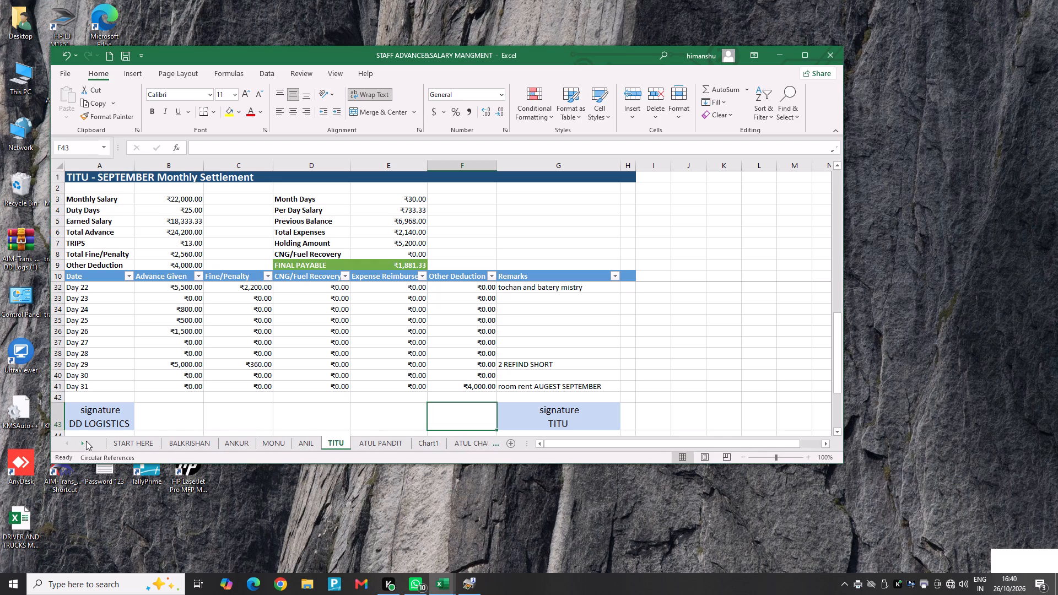
triple_click(86, 441)
double_click(86, 441)
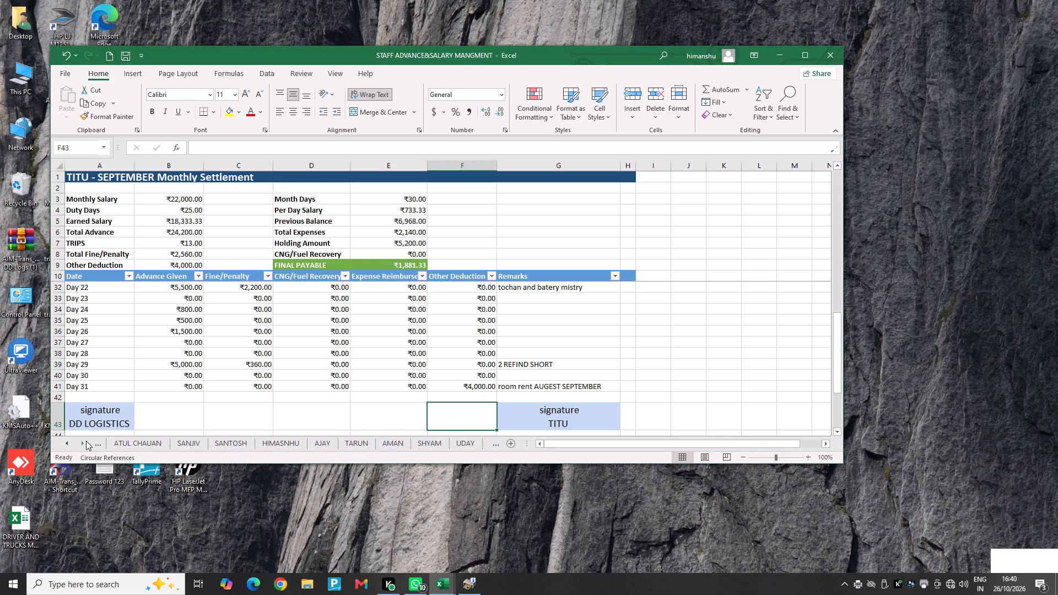
left_click(86, 441)
left_click(86, 441)
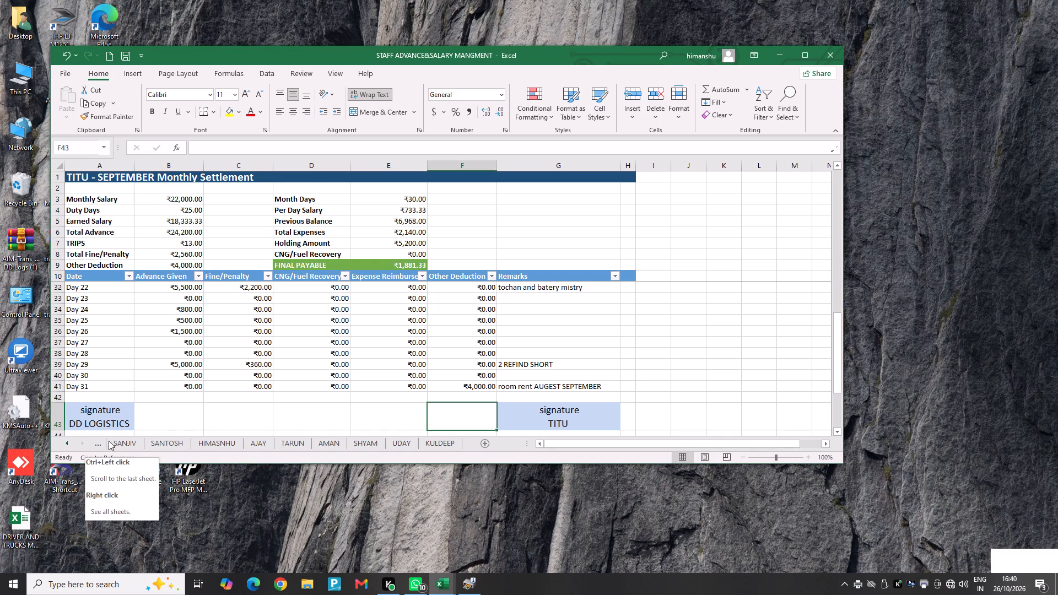
left_click(446, 446)
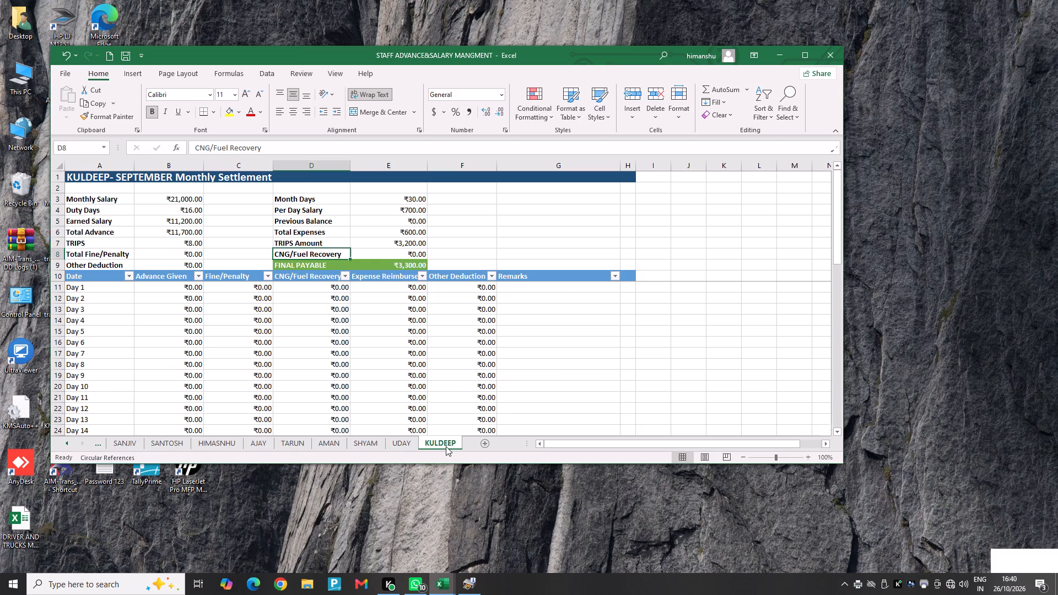
right_click(441, 441)
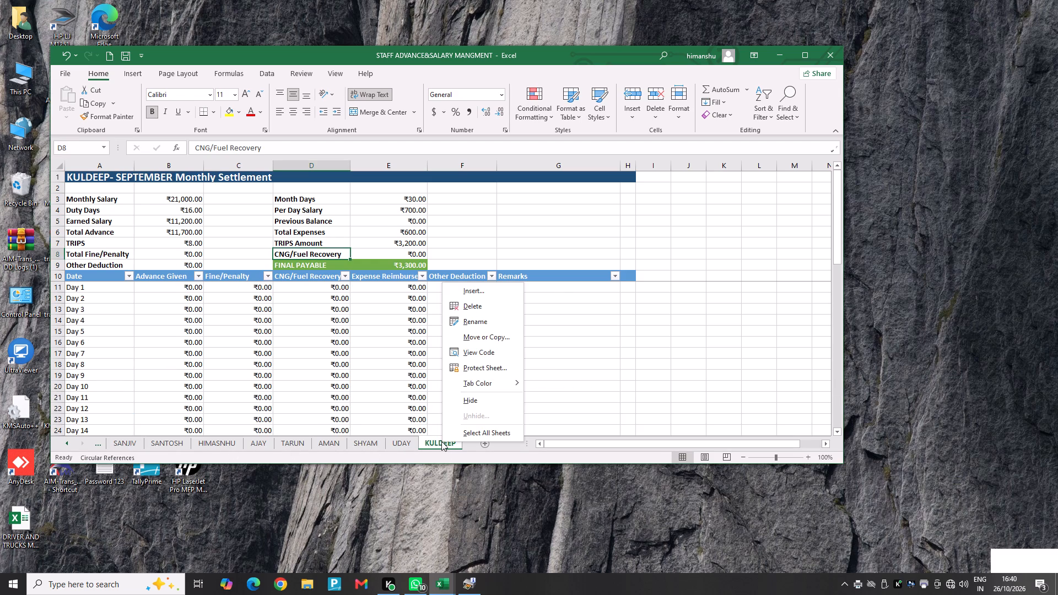
left_click(490, 341)
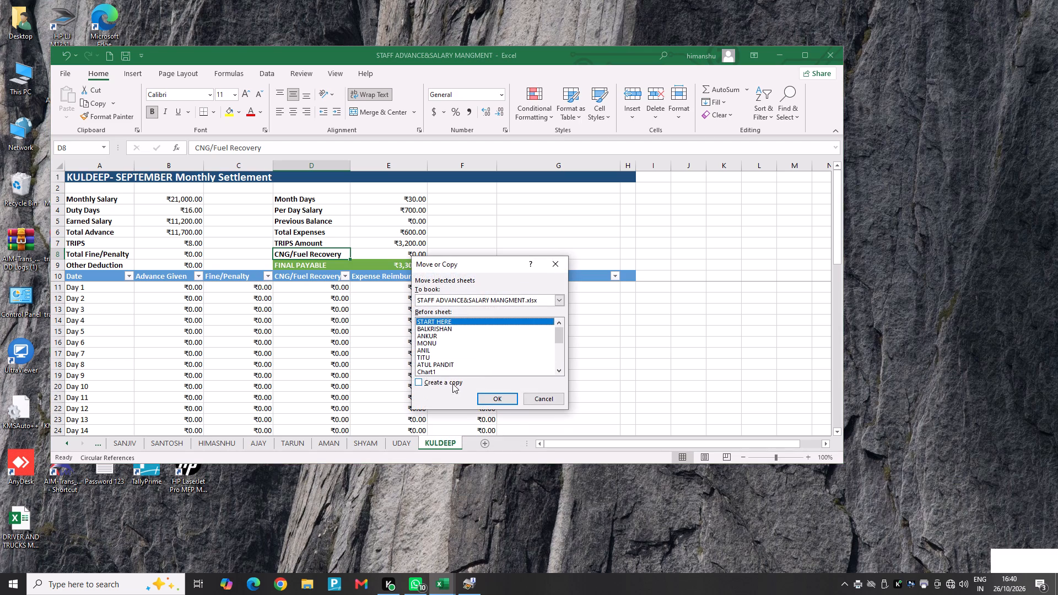
scroll(452, 383, "down", 10)
left_click(446, 360)
left_click(444, 364)
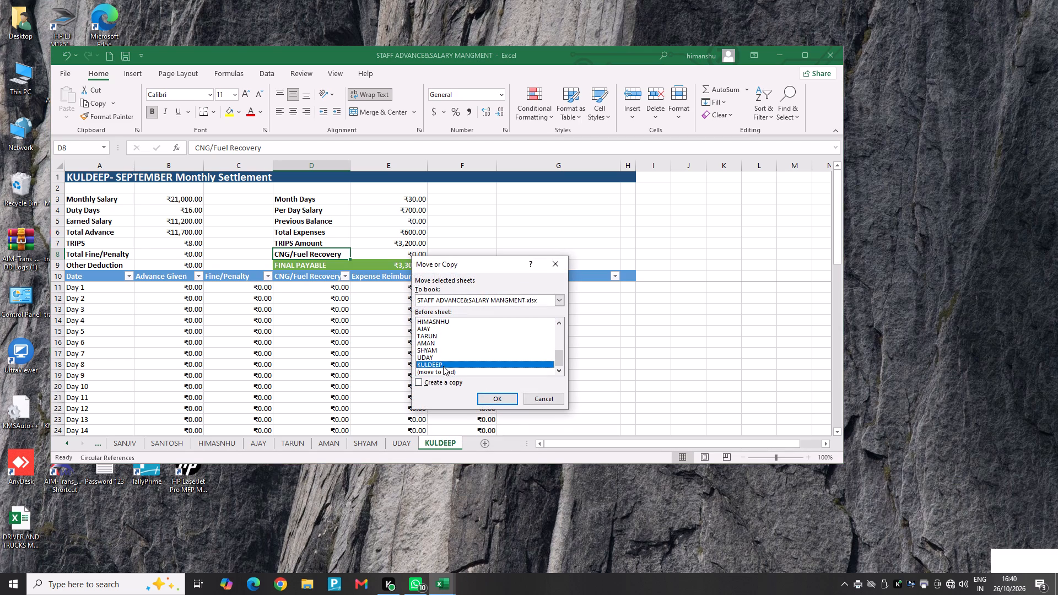
left_click(433, 382)
left_click(489, 397)
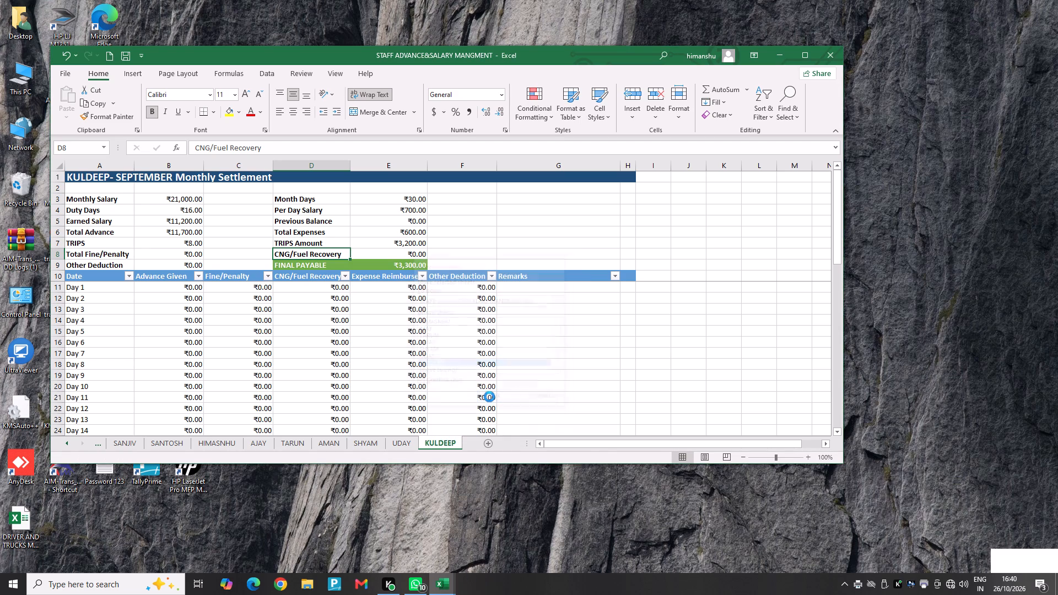
On the original KULDEEP sheet, replace the name in the September Monthly Settlement title with SANJAY.
left_click(484, 443)
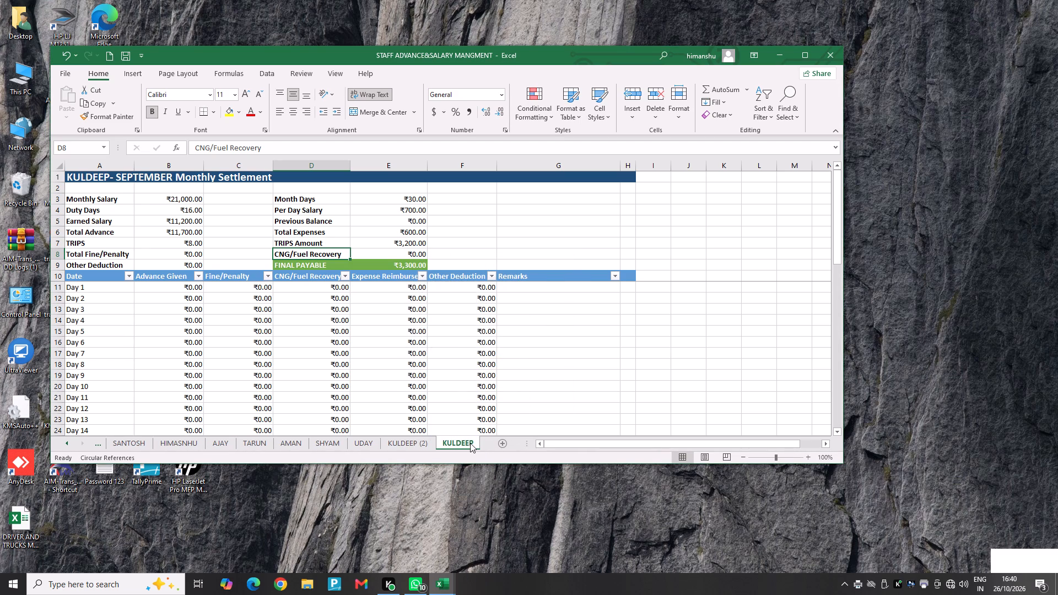
double_click(107, 175)
key("BackSpace")
key("BackSpace")
key("BackSpace")
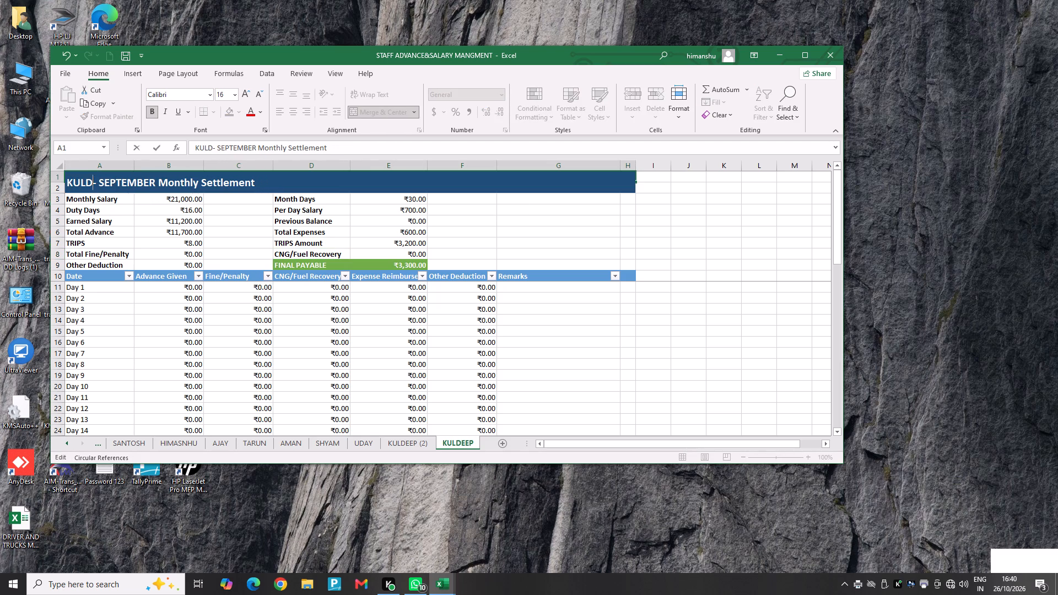
key("BackSpace")
key("BackSpace")
key("BackSpace")
key("BackSpace")
type("SANJAY")
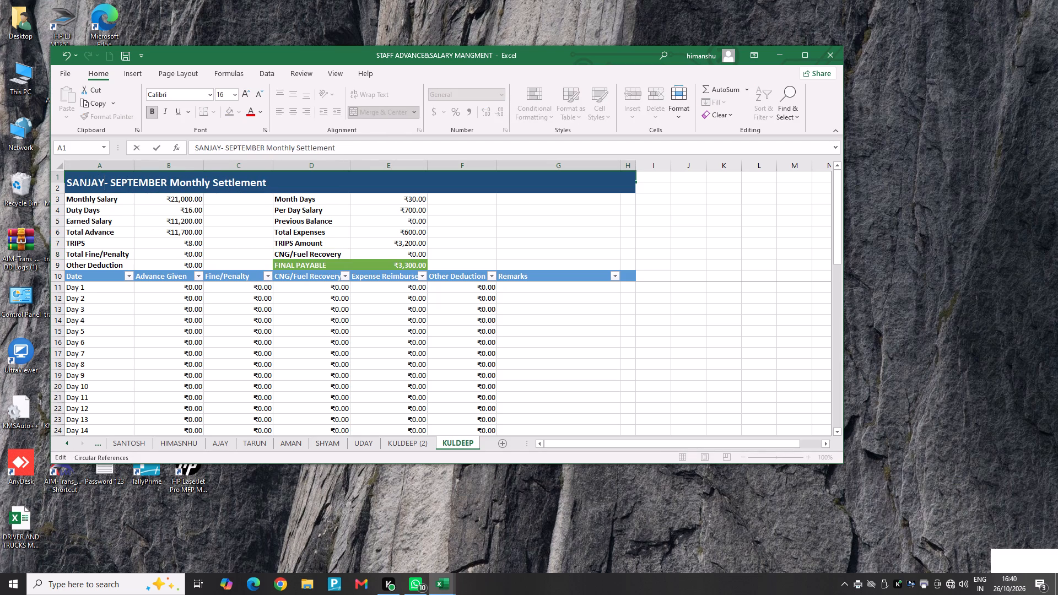
key("Return")
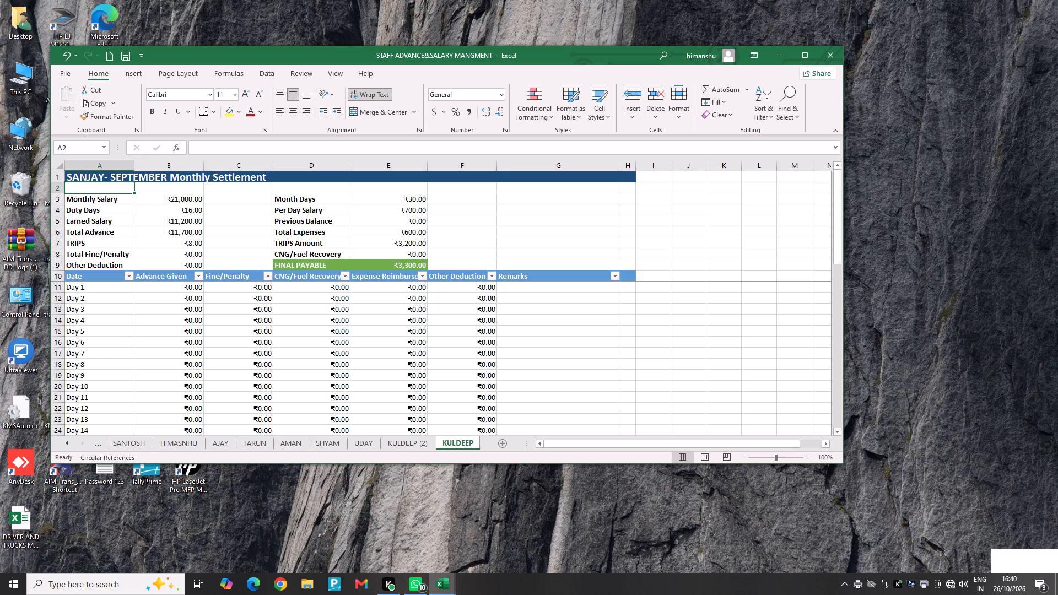
In SANJAY's settlement summary, set the Duty Days to 15 and the TRIPS to 7.
left_click(184, 210)
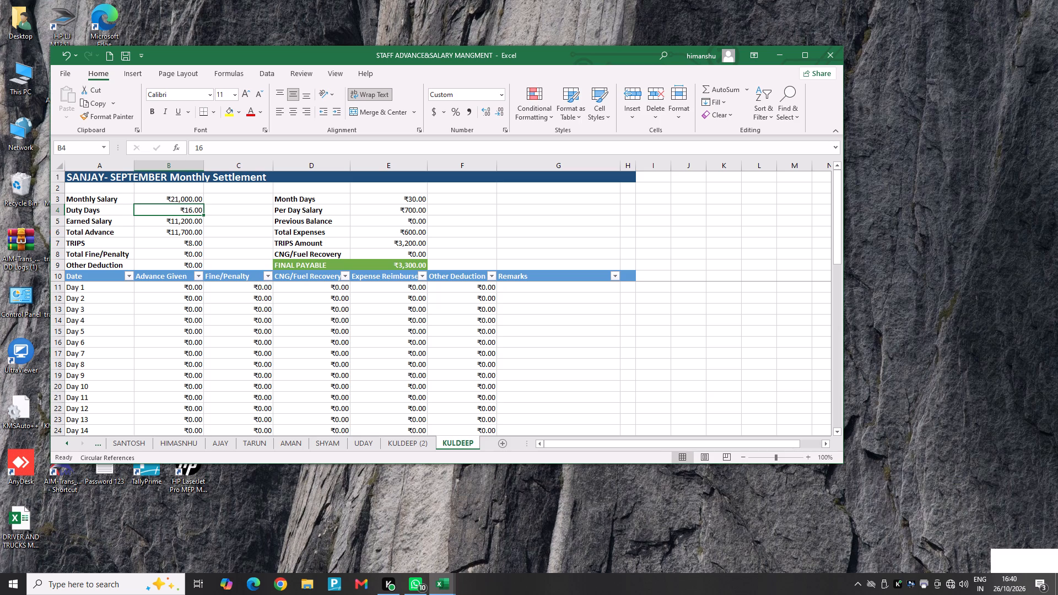
type("15")
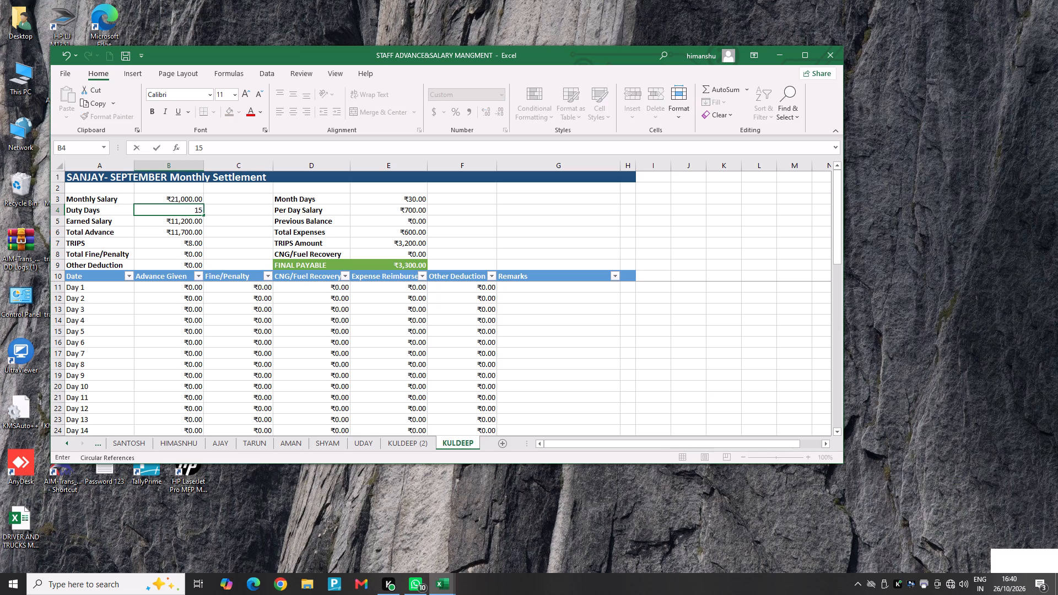
key("Return")
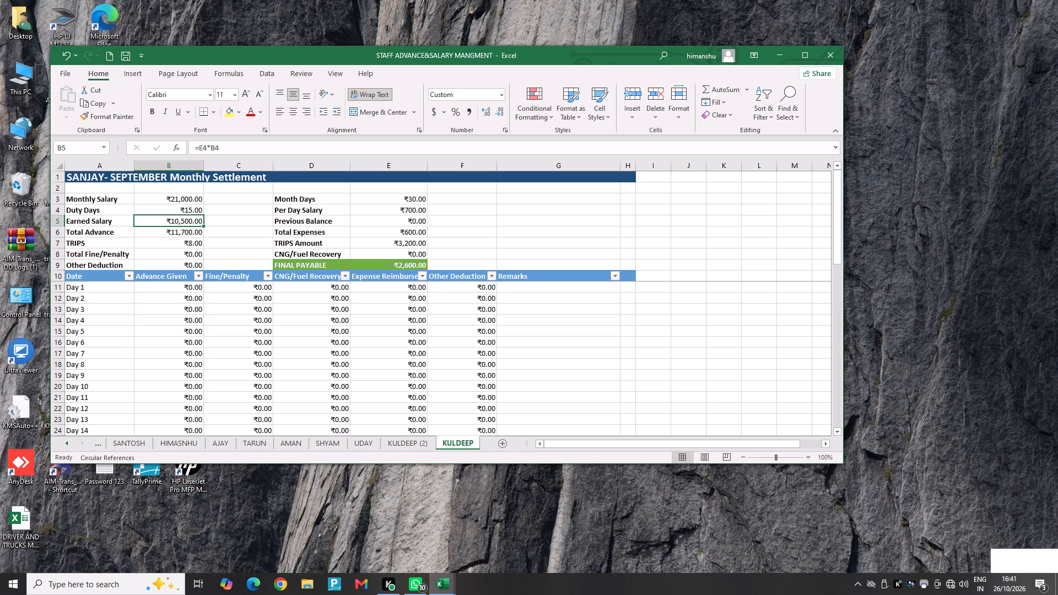
scroll(179, 243, "down", 1)
left_click(179, 243)
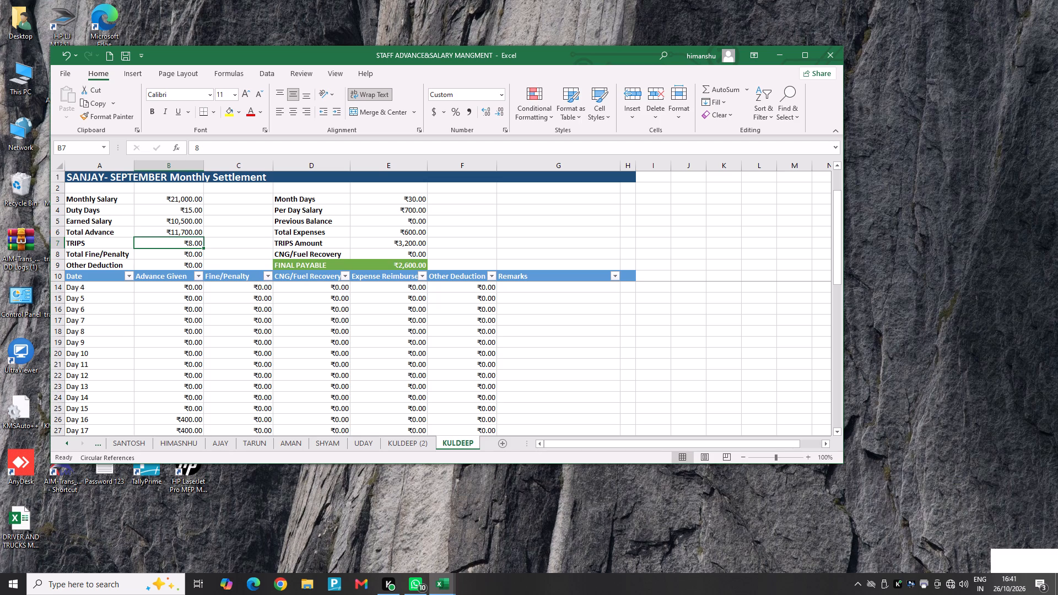
key("7")
key("Return")
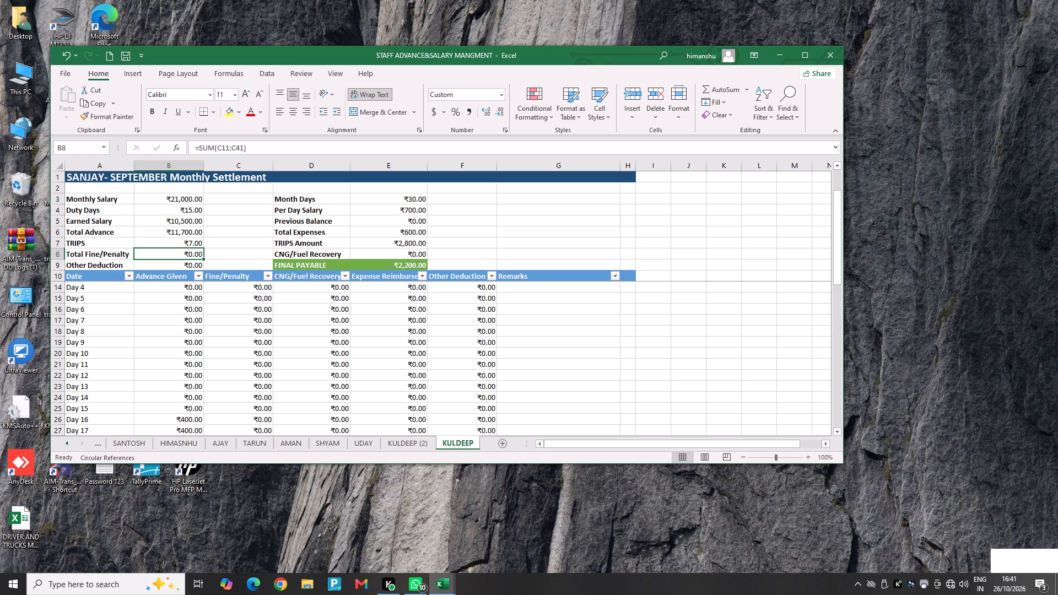
Enter 1000 as the Day 1 Expense Reimbursement in SANJAY's daily entries.
key("Down")
key("Right")
key("Right")
key("Down")
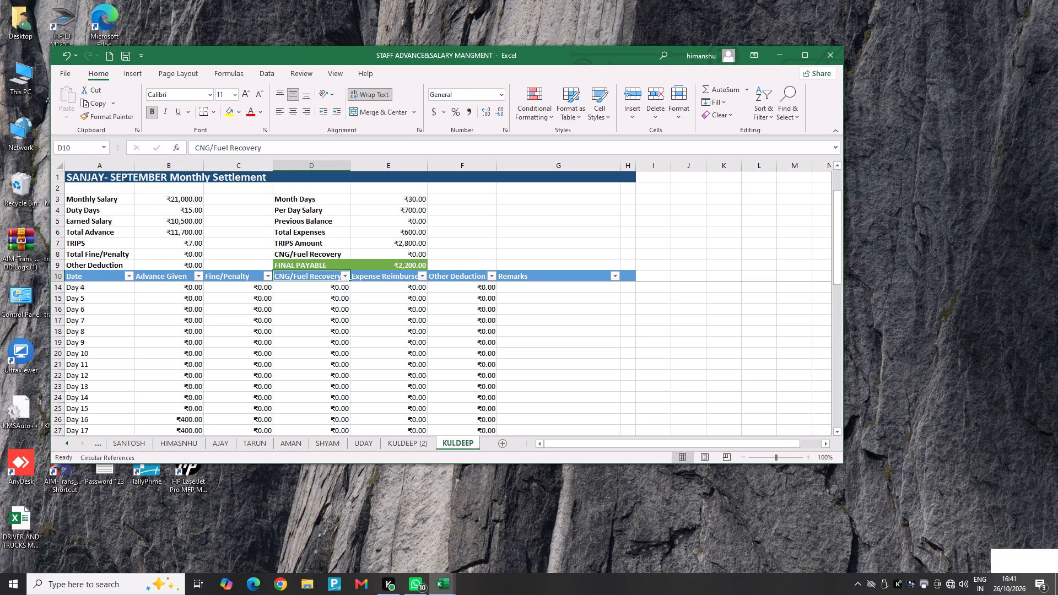
key("Down")
key("Right")
key("Up")
key("Right")
key("Down")
key("Left")
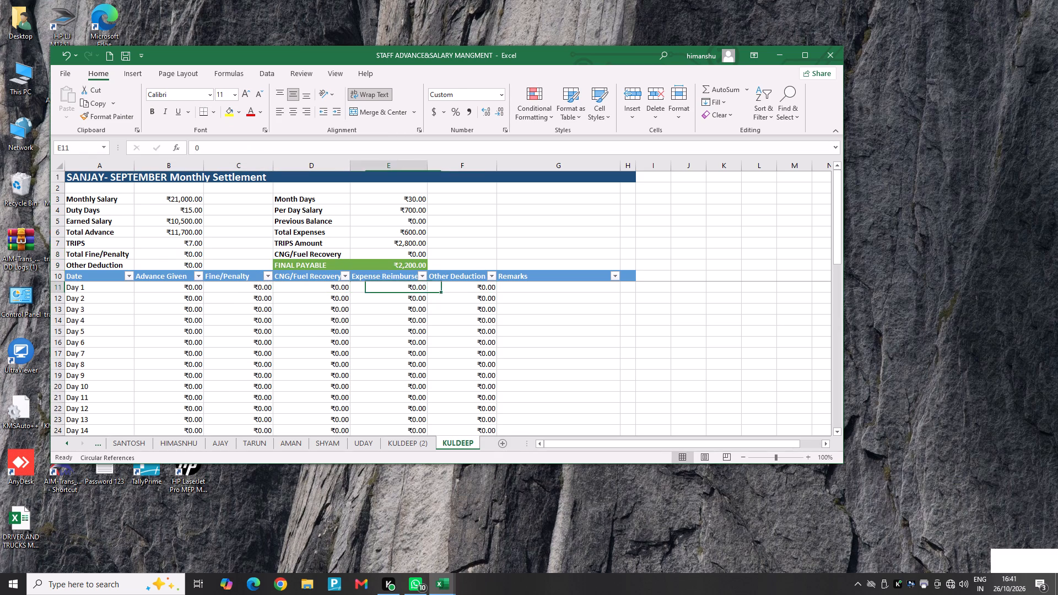
type("1000")
key("Right")
Add the remark "HOLDING 5" to the Day 1 entry.
key("Right")
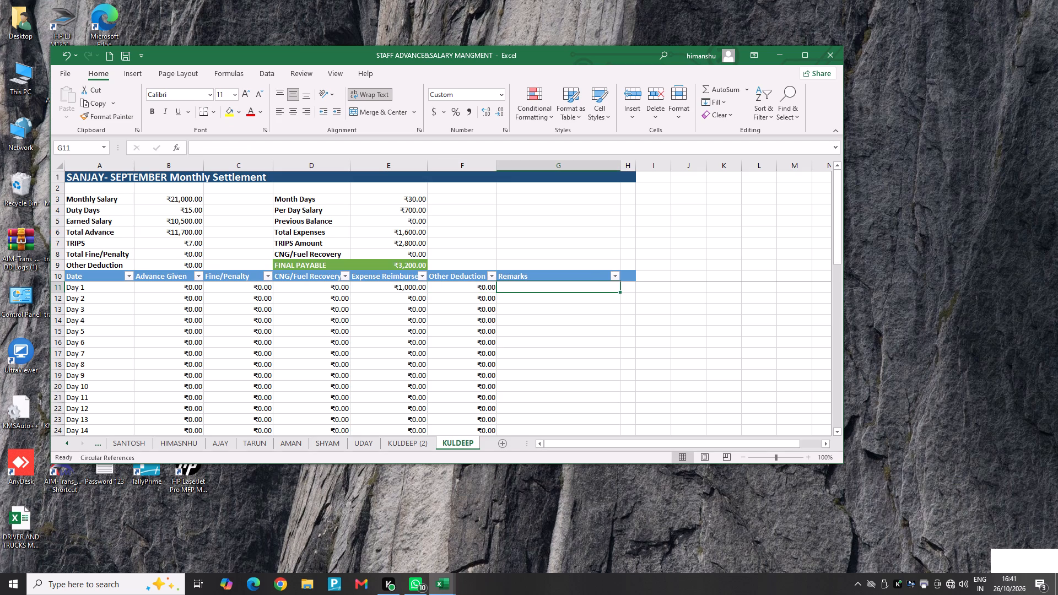
type("HOLDING")
key("space")
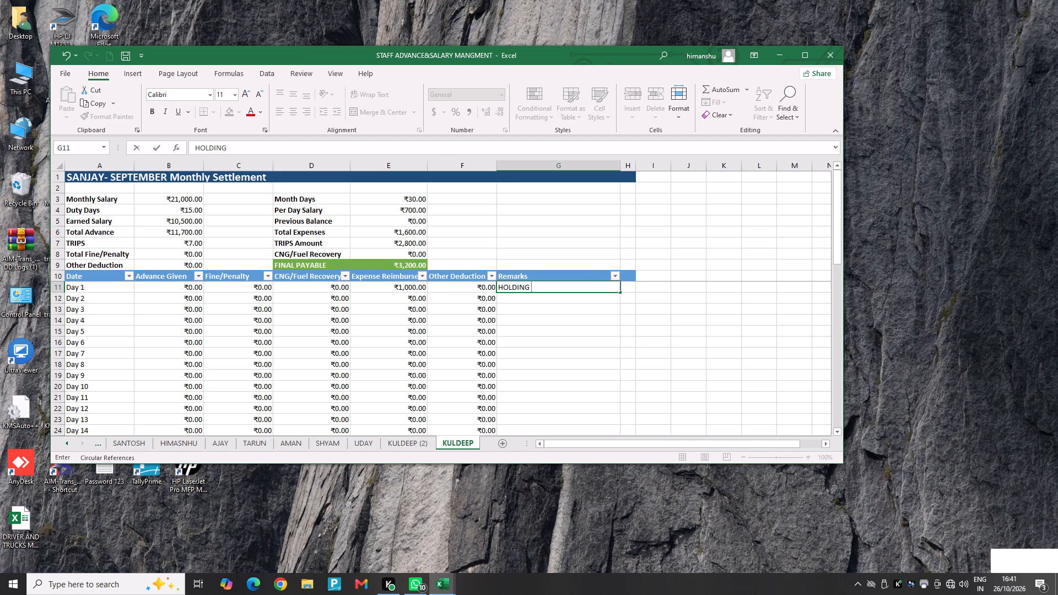
key("5")
key("Return")
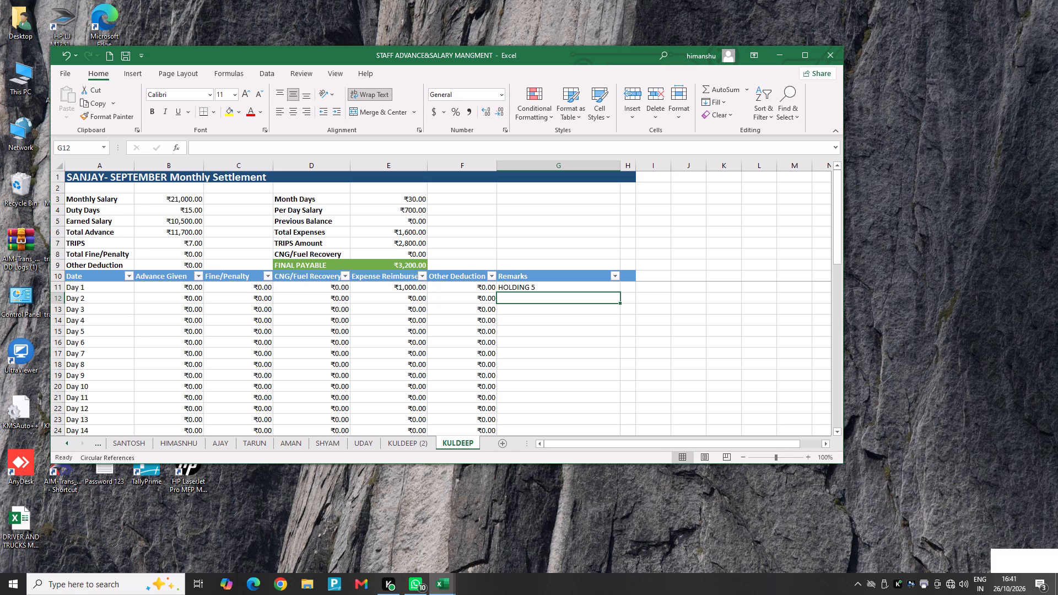
Set the Previous Balance in SANJAY's settlement summary to 2800.
left_click(391, 221)
type("2800")
key("Return")
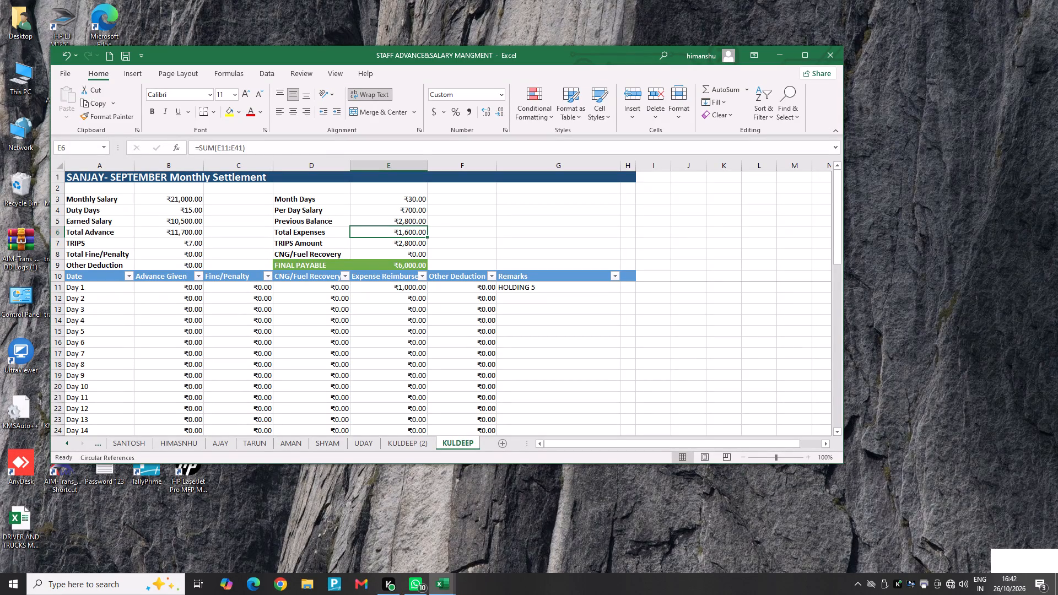
Set the Advance Given for Day 16 through Day 22 to 0 in SANJAY's daily entries.
scroll(169, 305, "down", 2)
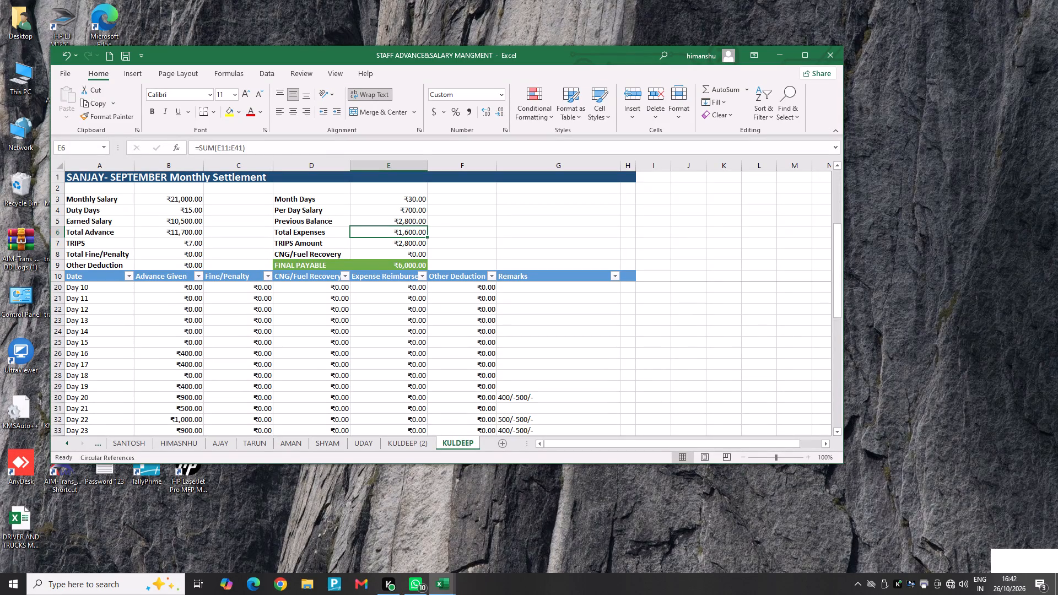
scroll(169, 306, "down", 2)
left_click(195, 321)
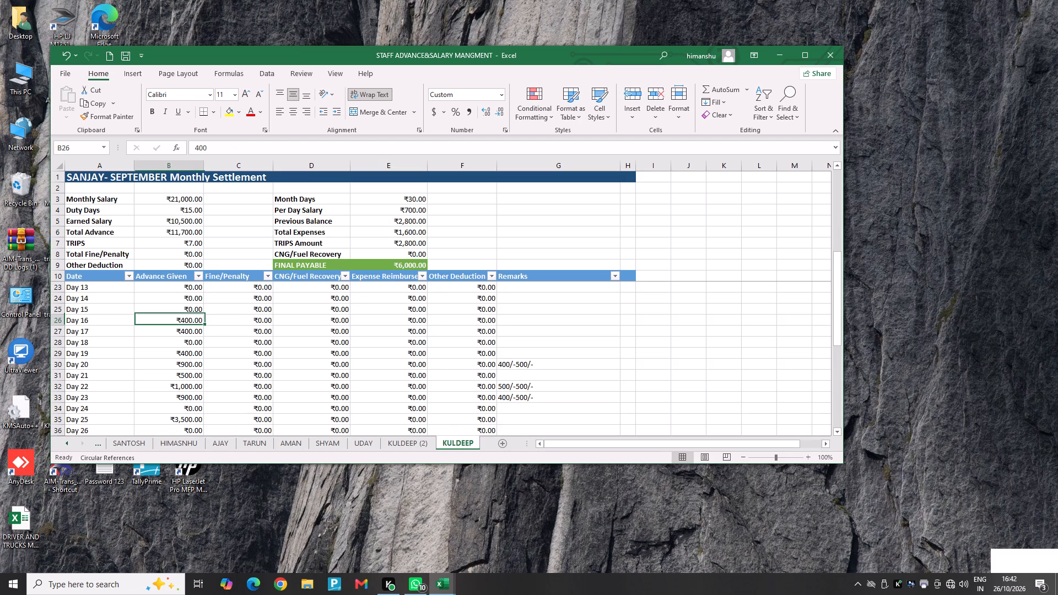
key("0")
key("Down")
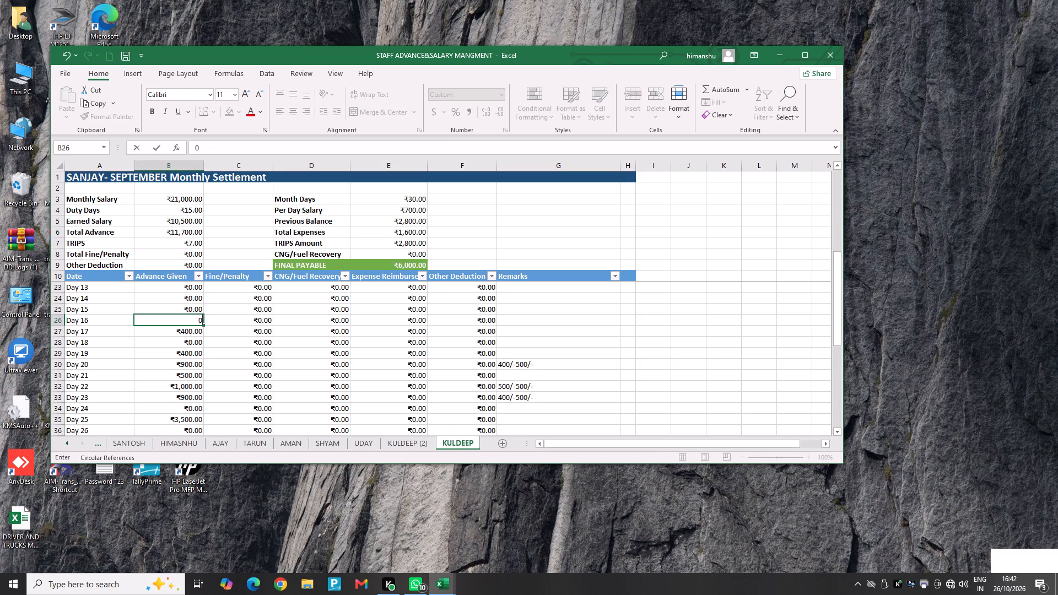
key("0")
key("Down")
key("0")
key("Down")
key("0")
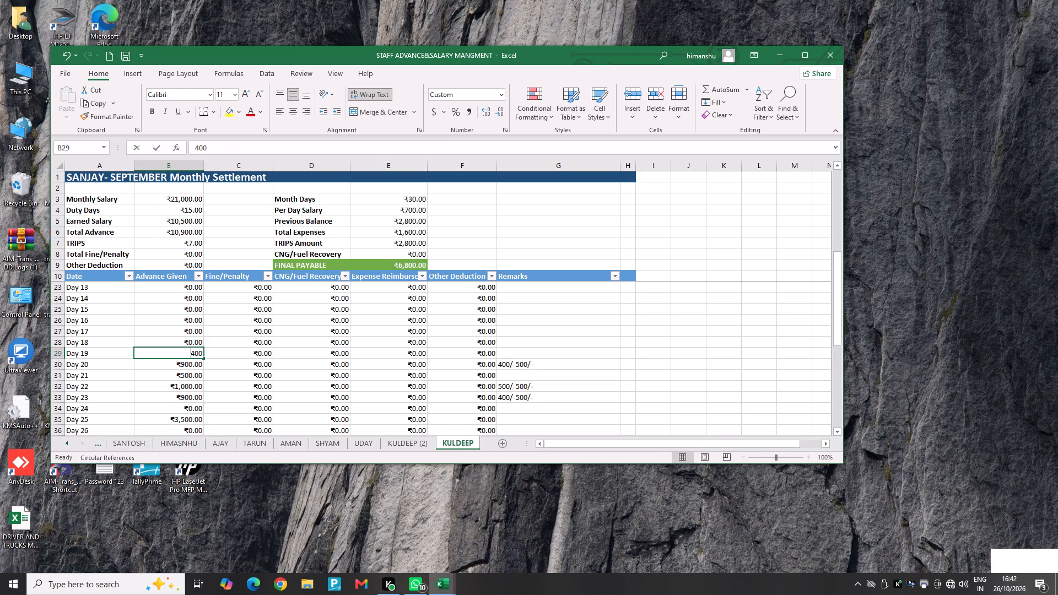
key("Down")
key("0")
key("Down")
key("0")
key("Down")
key("0")
key("Down")
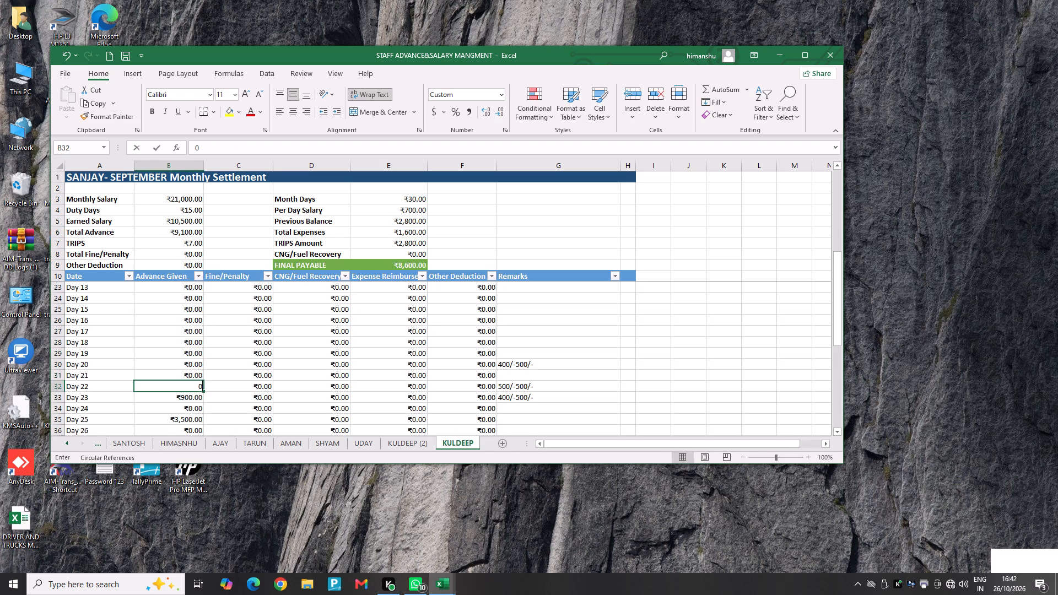
Set the Advance Given for Day 23 through Day 29 to 0 in SANJAY's daily entries.
key("0")
key("Down")
key("0")
key("Down")
key("0")
key("Down")
key("0")
key("Down")
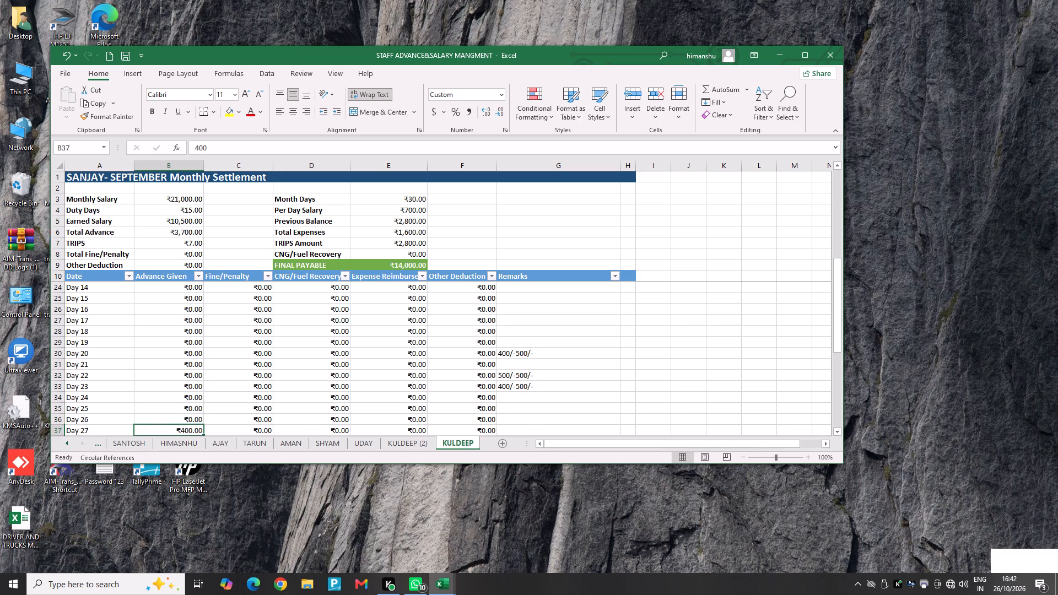
key("0")
key("Down")
key("Down")
key("0")
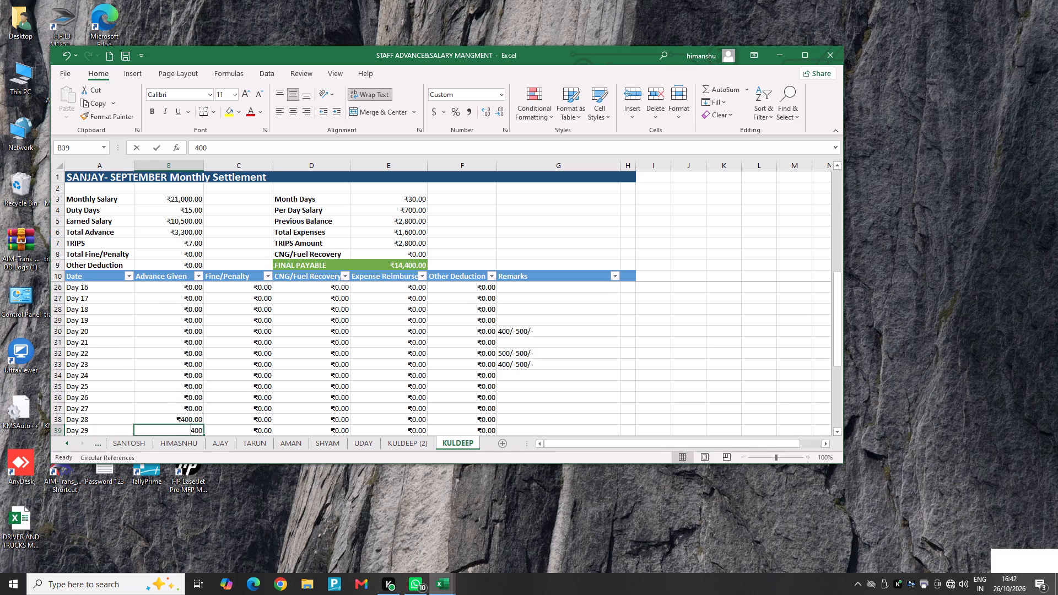
key("Up")
key("0")
key("Down")
key("Down")
key("Down")
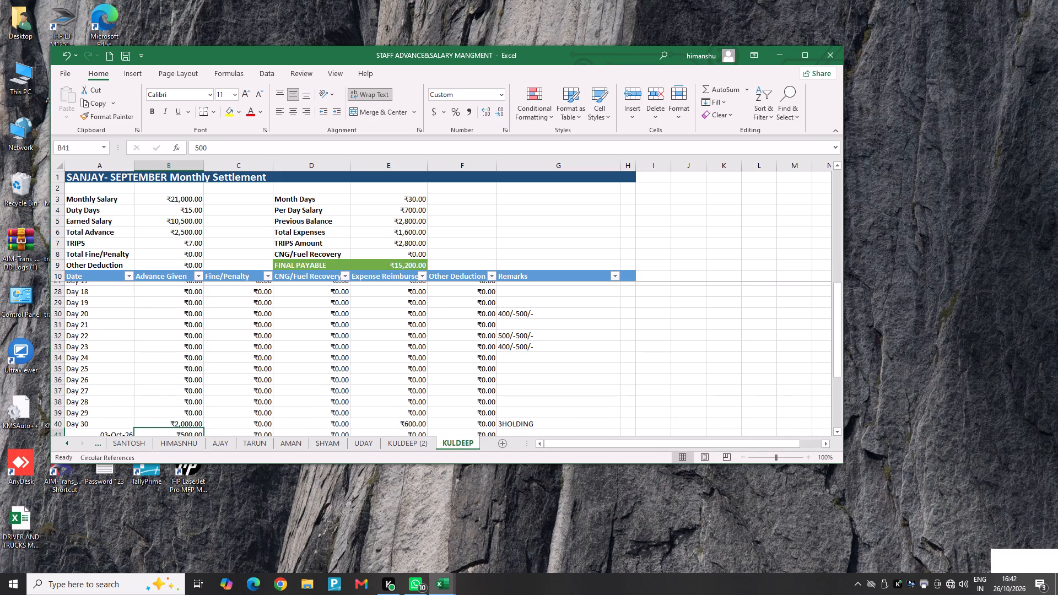
Set the Advance Given to 0 for Day 30 and for the 03-Oct-26 row below it.
key("Up")
key("0")
key("Down")
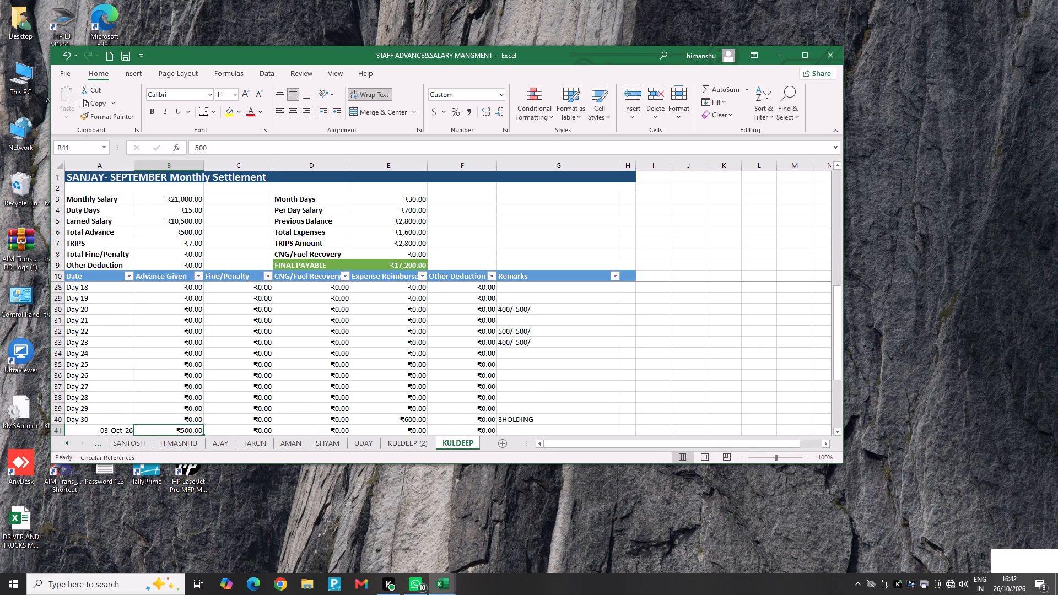
key("0")
key("Down")
key("Down")
key("Up")
key("Up")
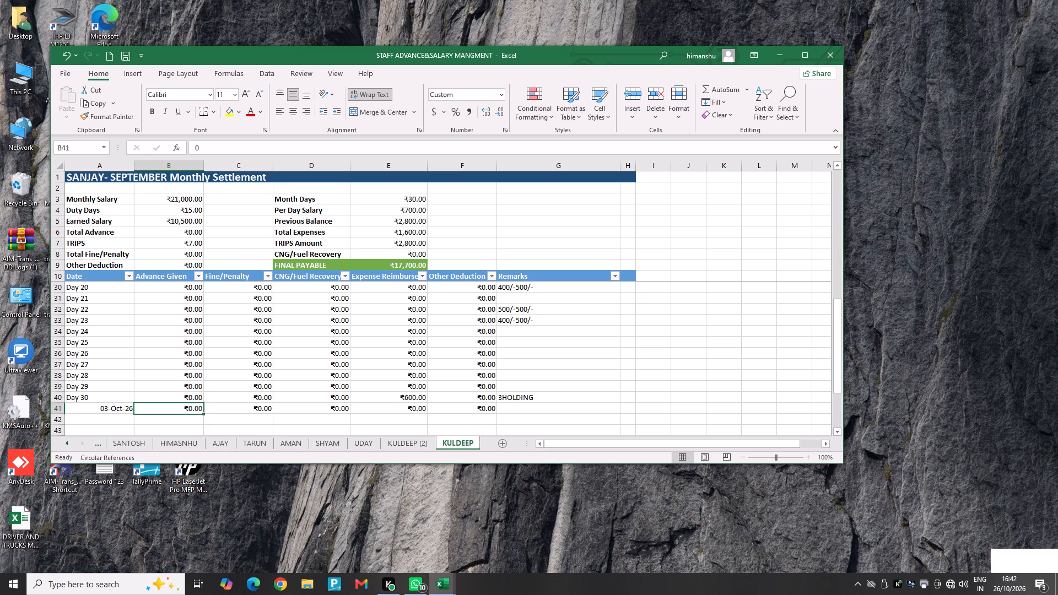
Clear the 03-Oct-26 date from the last row of SANJAY's daily entries.
key("Left")
key("BackSpace")
key("Right")
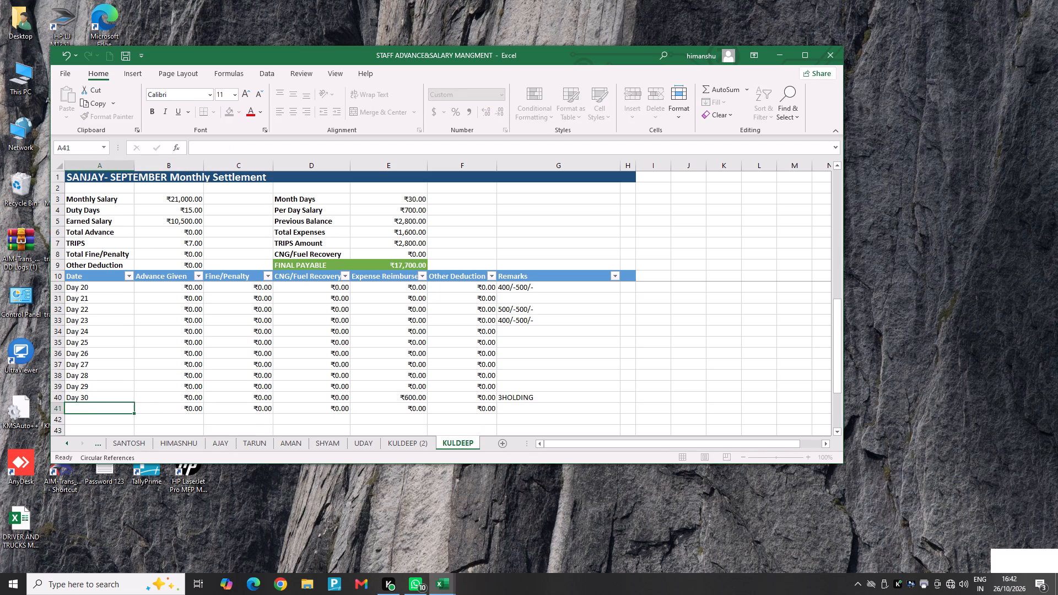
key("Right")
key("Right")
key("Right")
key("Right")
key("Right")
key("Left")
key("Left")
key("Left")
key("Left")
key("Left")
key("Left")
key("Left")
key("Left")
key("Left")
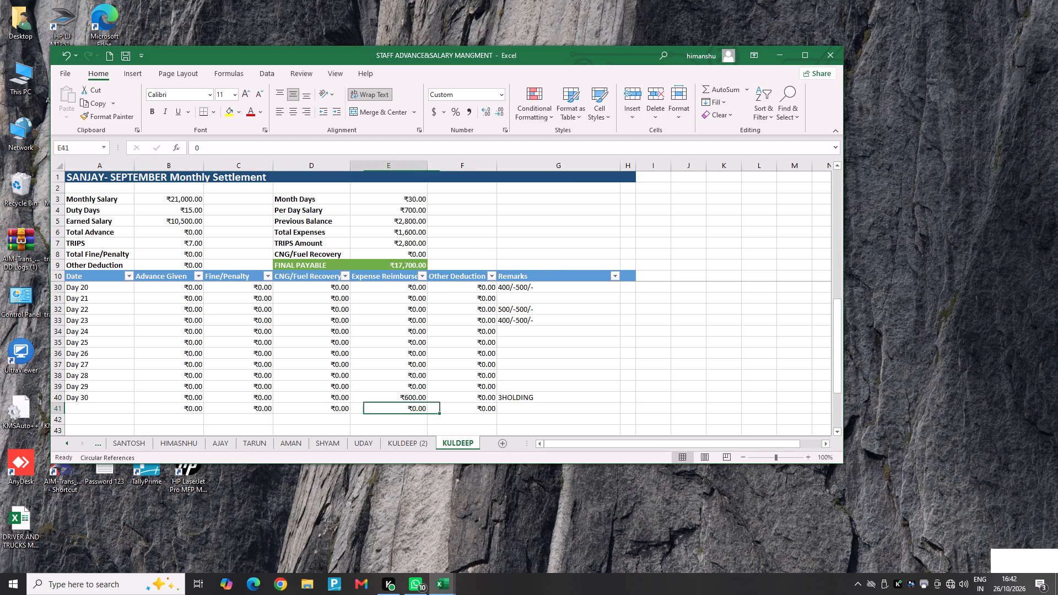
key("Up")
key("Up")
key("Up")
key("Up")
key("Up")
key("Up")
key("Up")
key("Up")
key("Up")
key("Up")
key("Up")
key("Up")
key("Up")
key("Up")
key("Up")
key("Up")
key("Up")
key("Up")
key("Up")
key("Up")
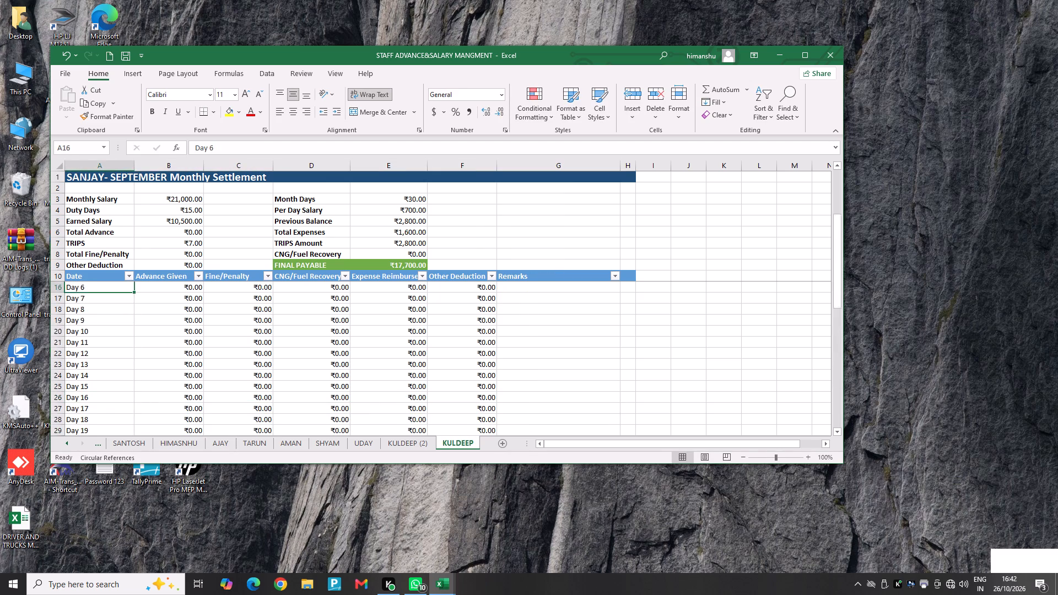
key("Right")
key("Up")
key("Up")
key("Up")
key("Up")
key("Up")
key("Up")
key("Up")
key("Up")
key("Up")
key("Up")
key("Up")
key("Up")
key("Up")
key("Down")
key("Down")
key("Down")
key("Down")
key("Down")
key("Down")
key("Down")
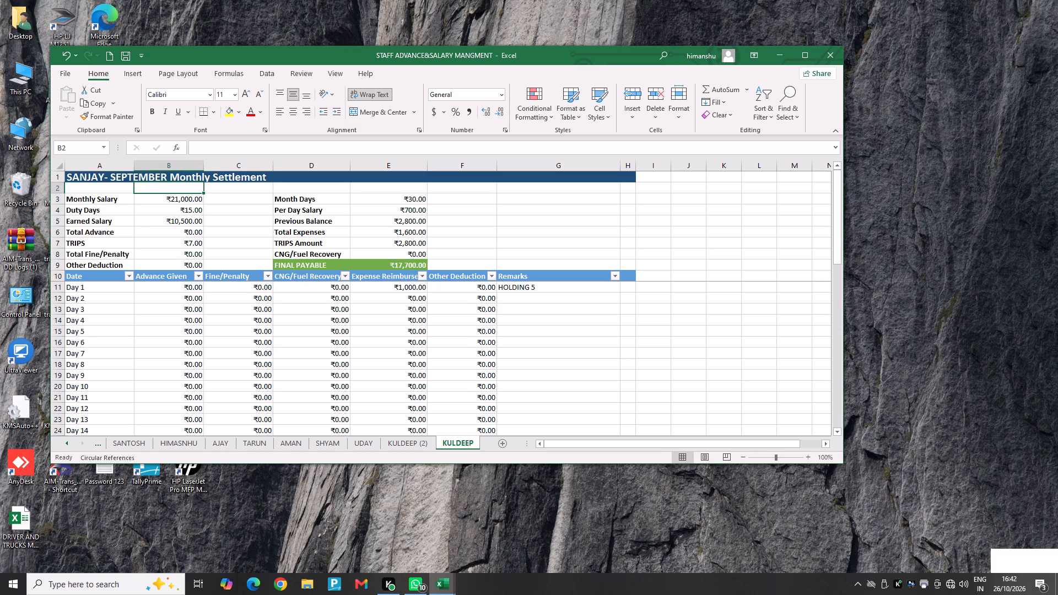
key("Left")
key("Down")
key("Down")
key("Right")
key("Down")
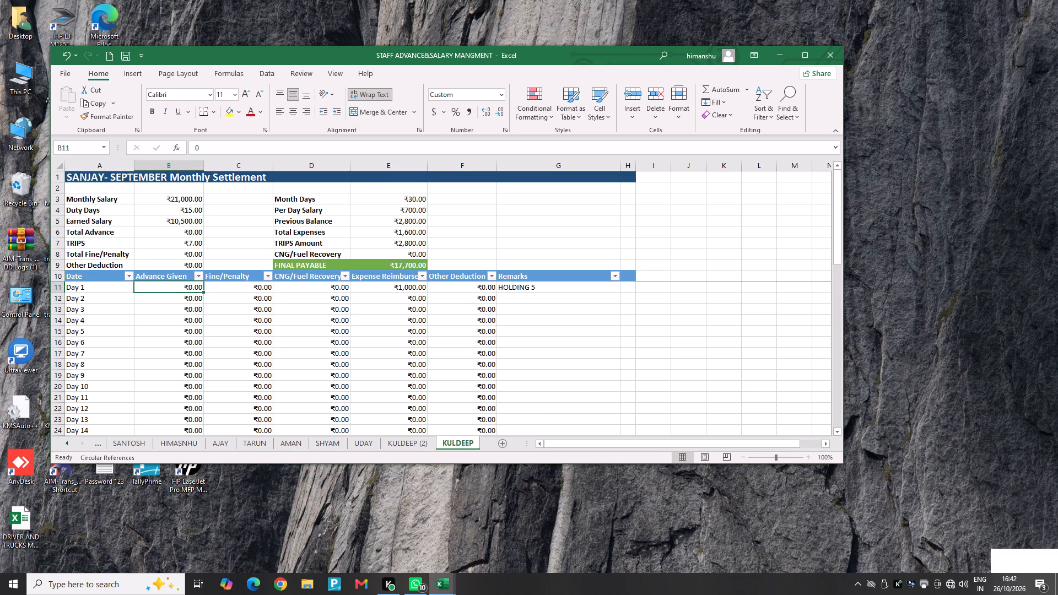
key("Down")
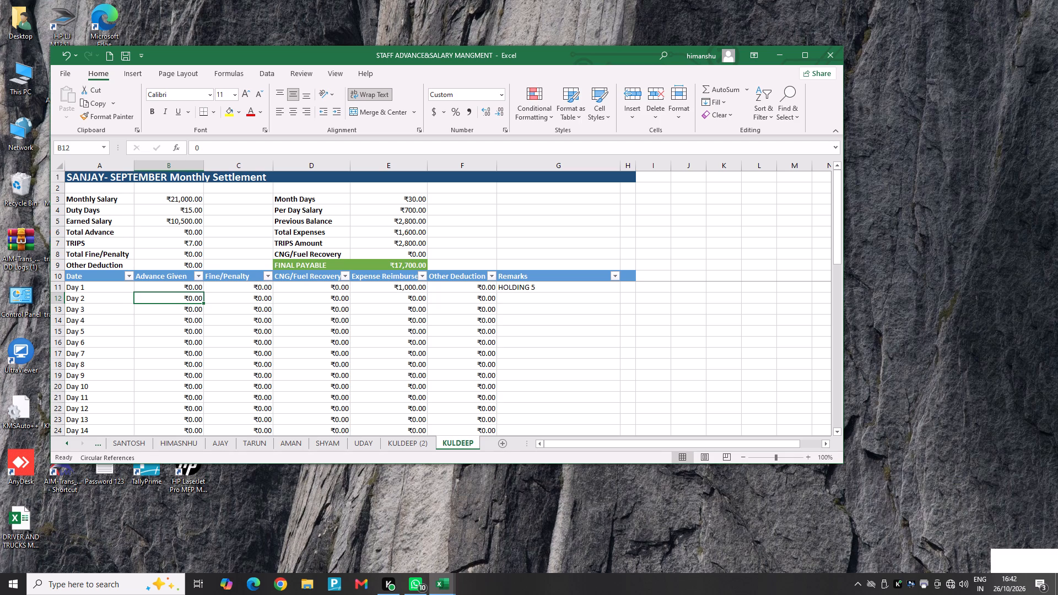
Switch to the MIS DD Logistics workbook and check SANJAY's October salary advances and their total formula, then return to the settlement.
key("alt+Tab")
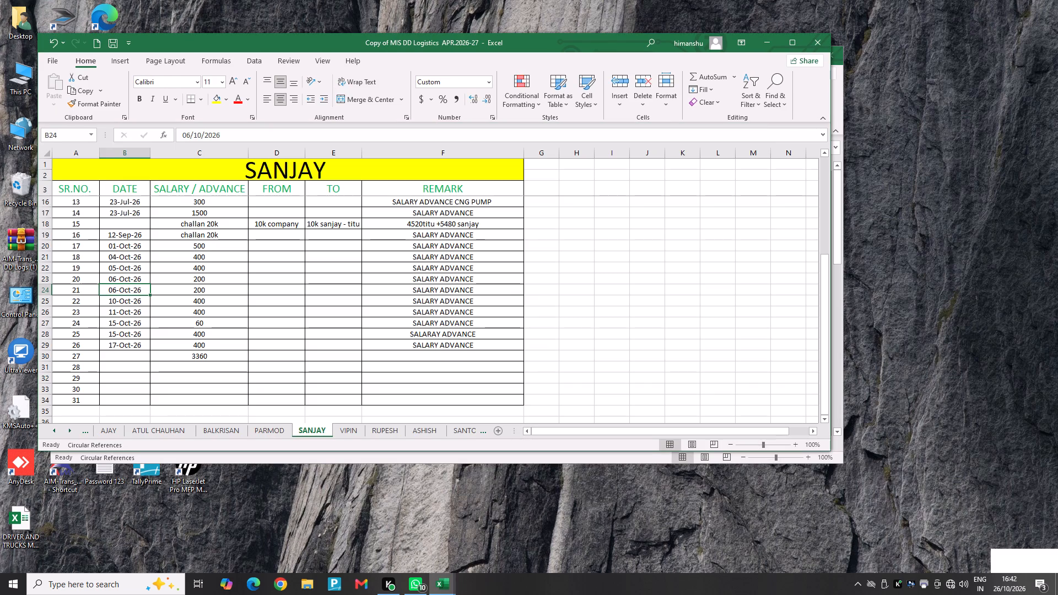
left_click(213, 245)
double_click(204, 356)
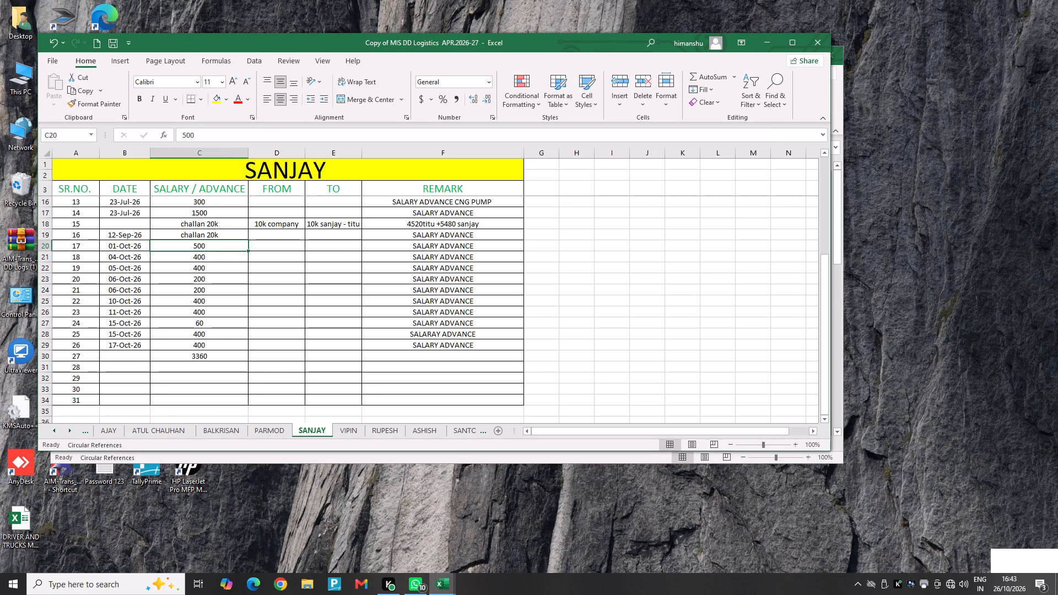
left_click(721, 314)
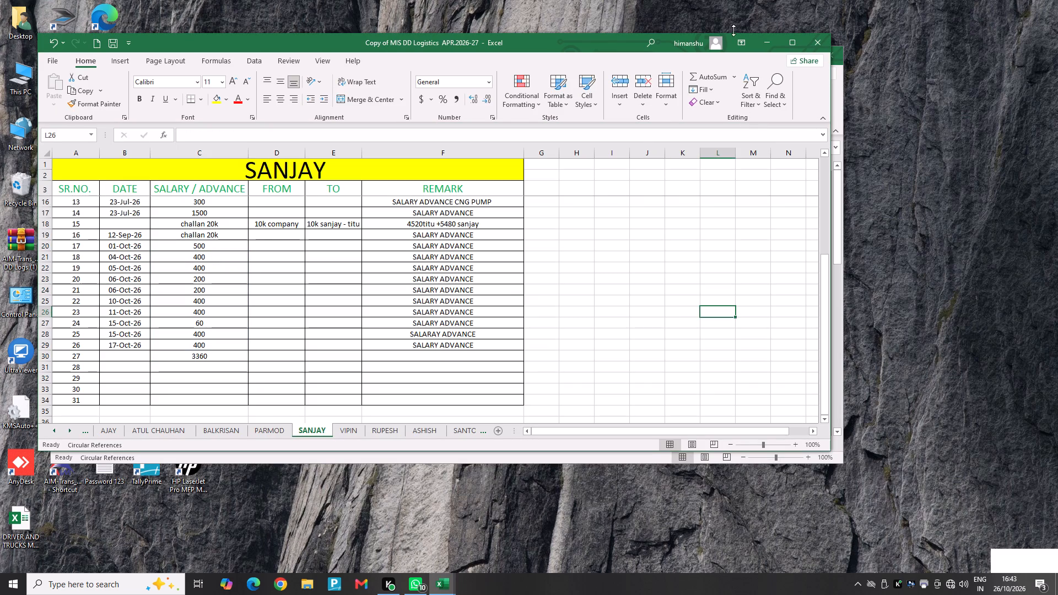
left_click(762, 41)
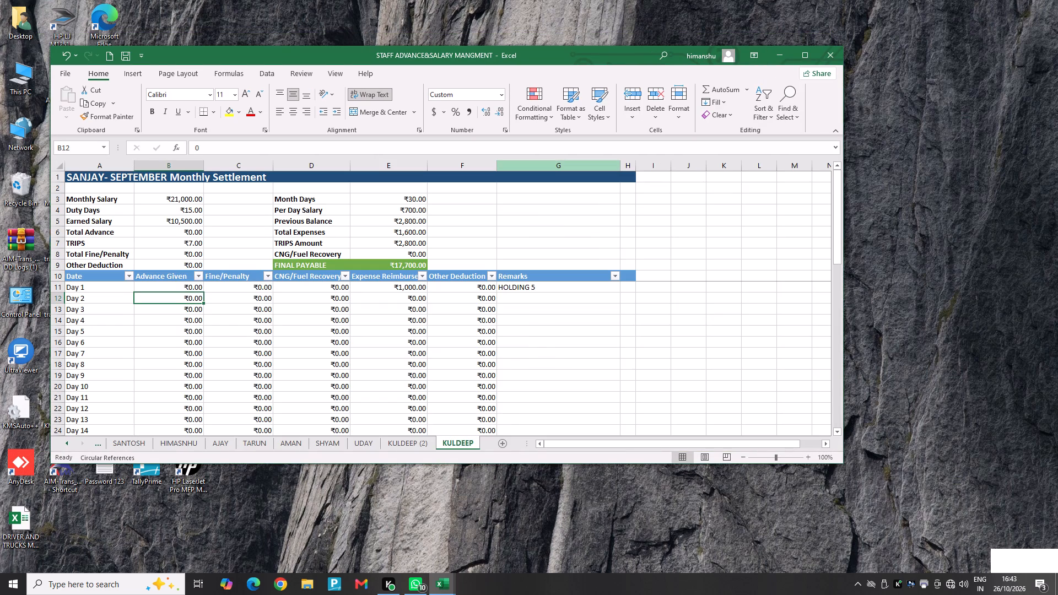
Enter Advance Given amounts in SANJAY's daily entries: 500 for Day 1 and 400 each for Days 4, 5 and 6.
scroll(195, 320, "up", 2)
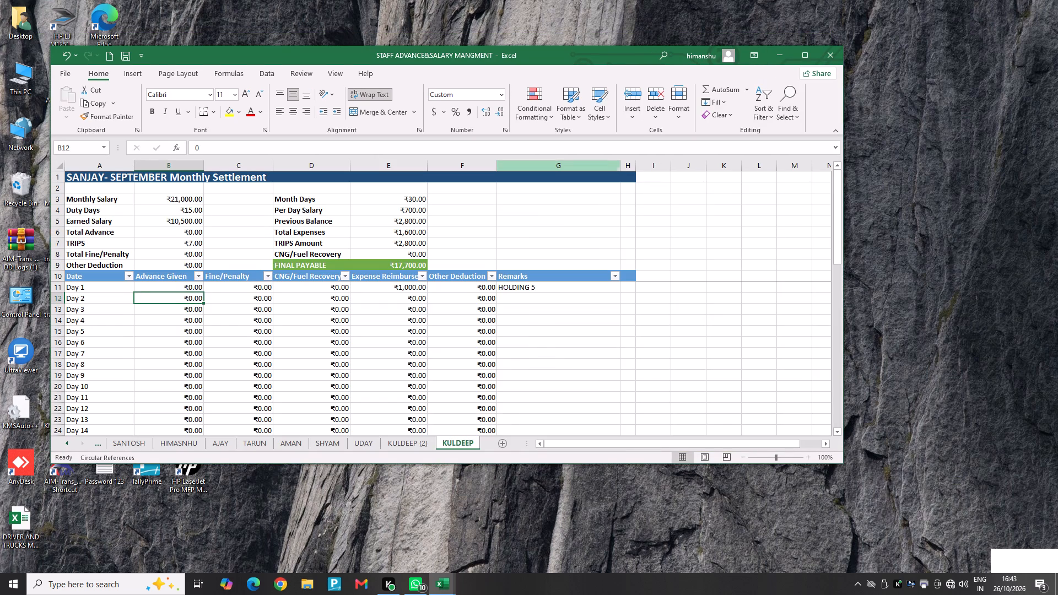
left_click(183, 287)
type("500")
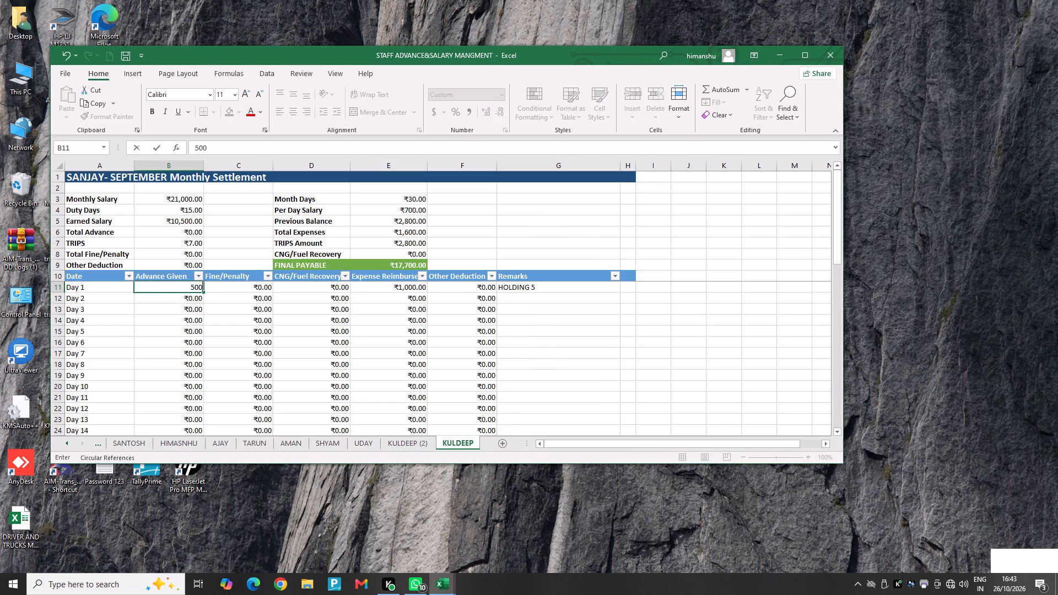
key("Return")
key("Down")
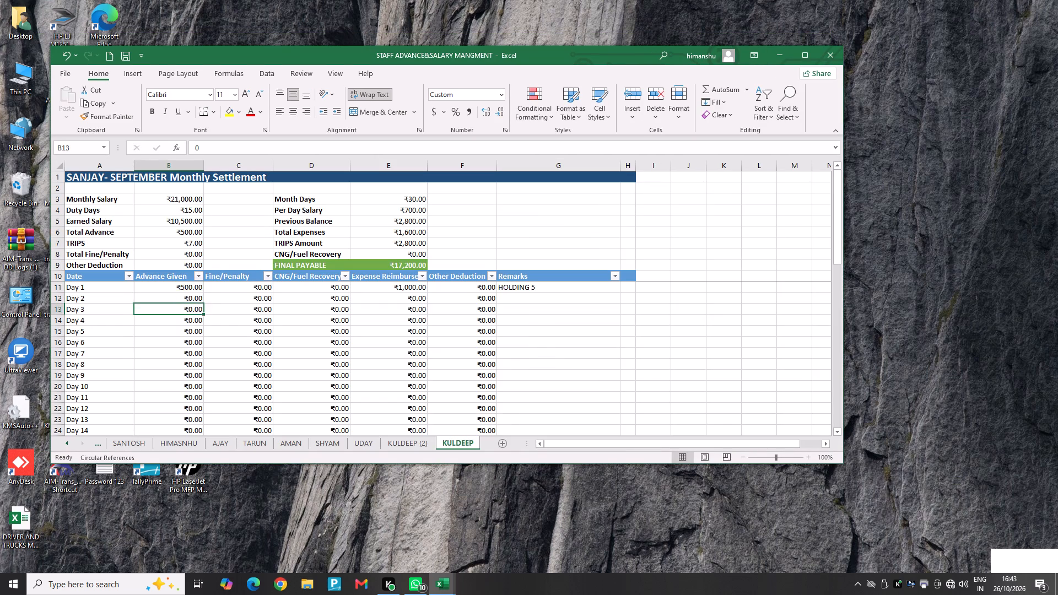
key("Down")
type("400")
key("Return")
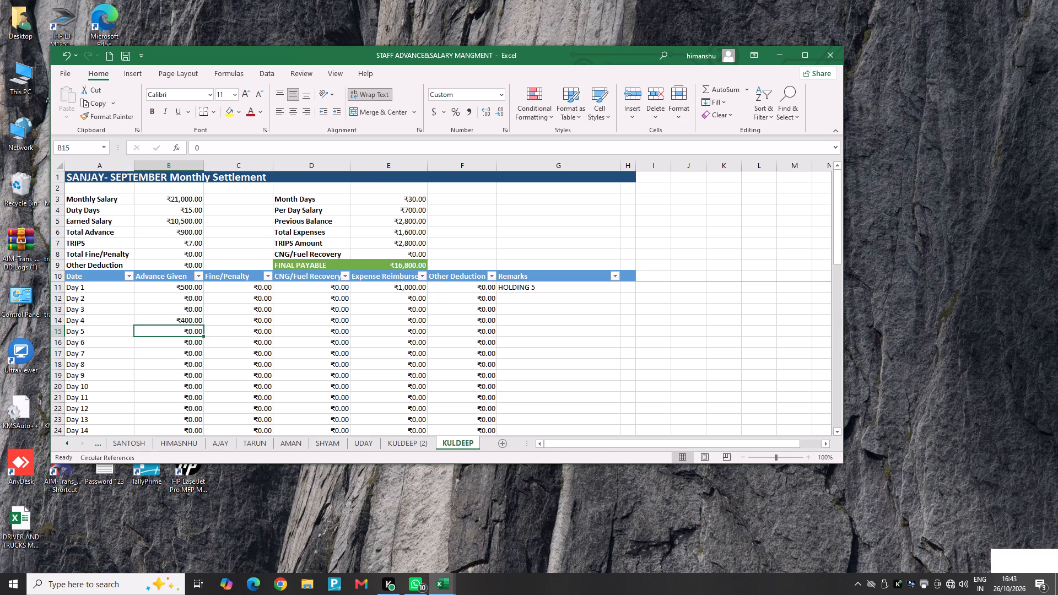
type("400")
key("Return")
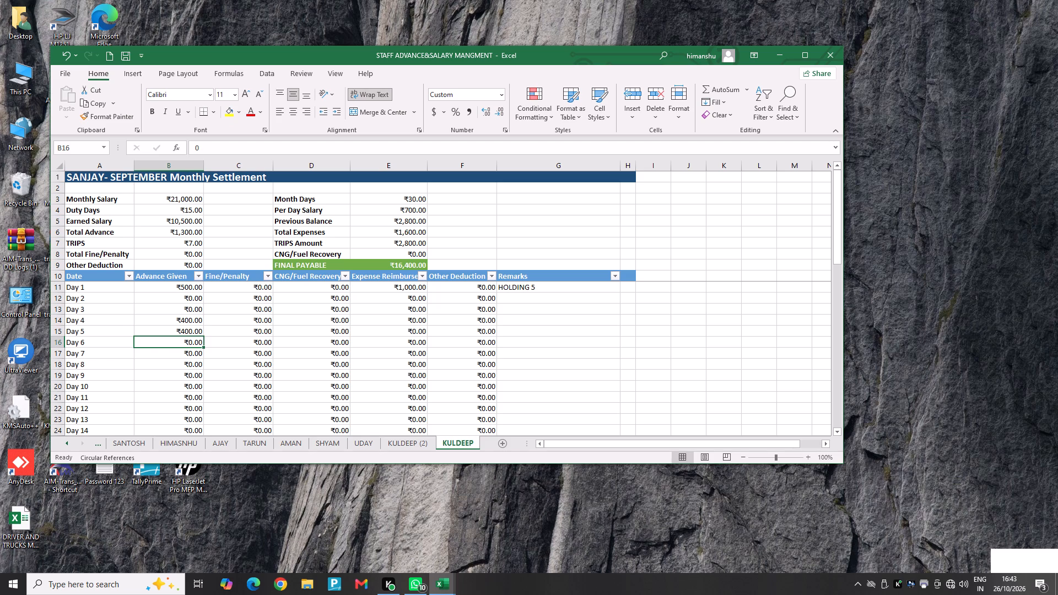
type("400")
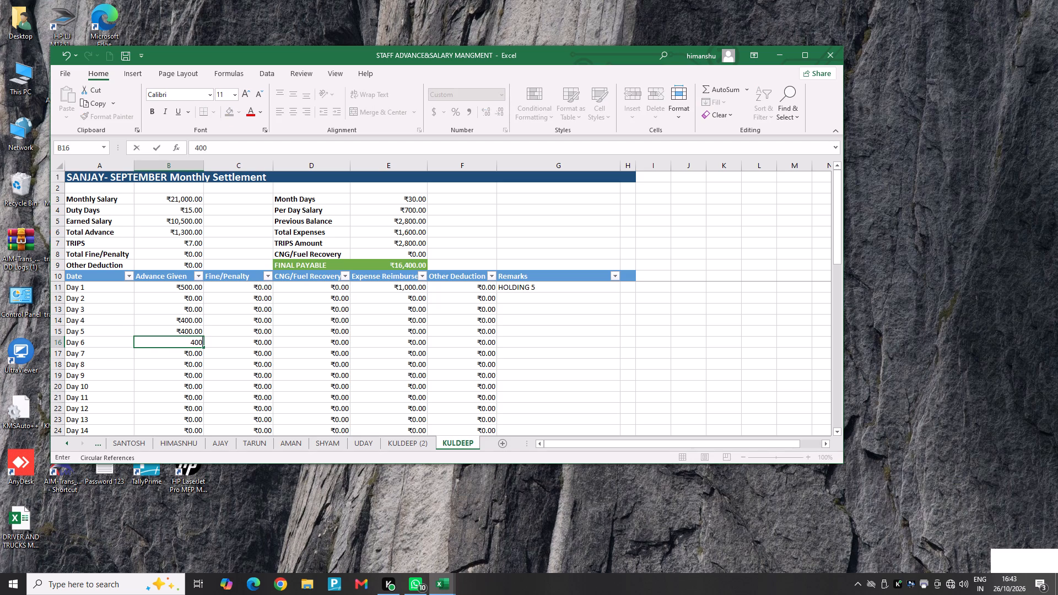
key("Return")
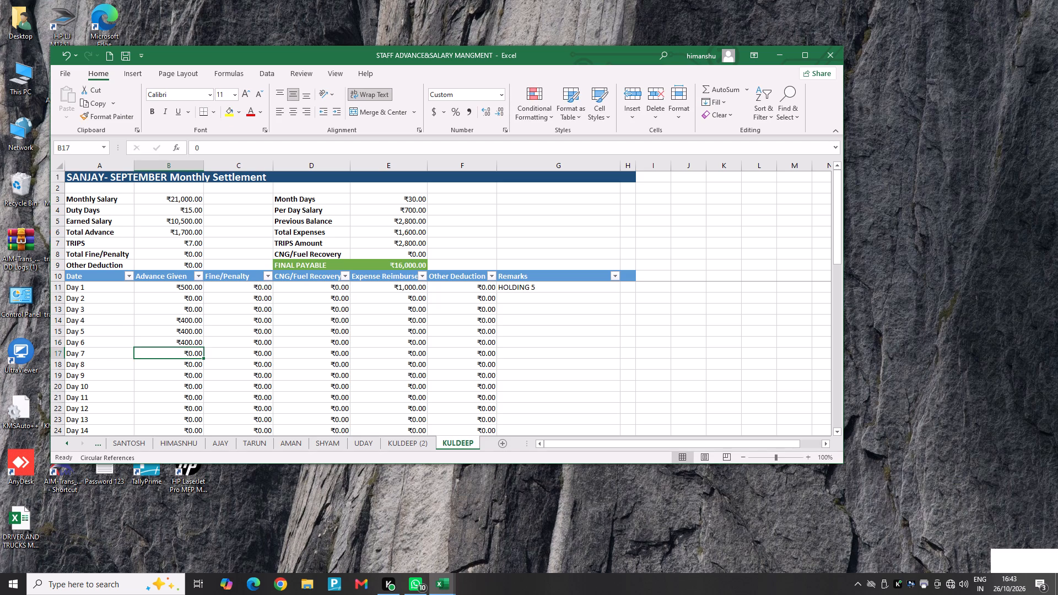
Enter 400 as the Advance Given for both Day 10 and Day 11.
key("Down")
key("Down")
key("Down")
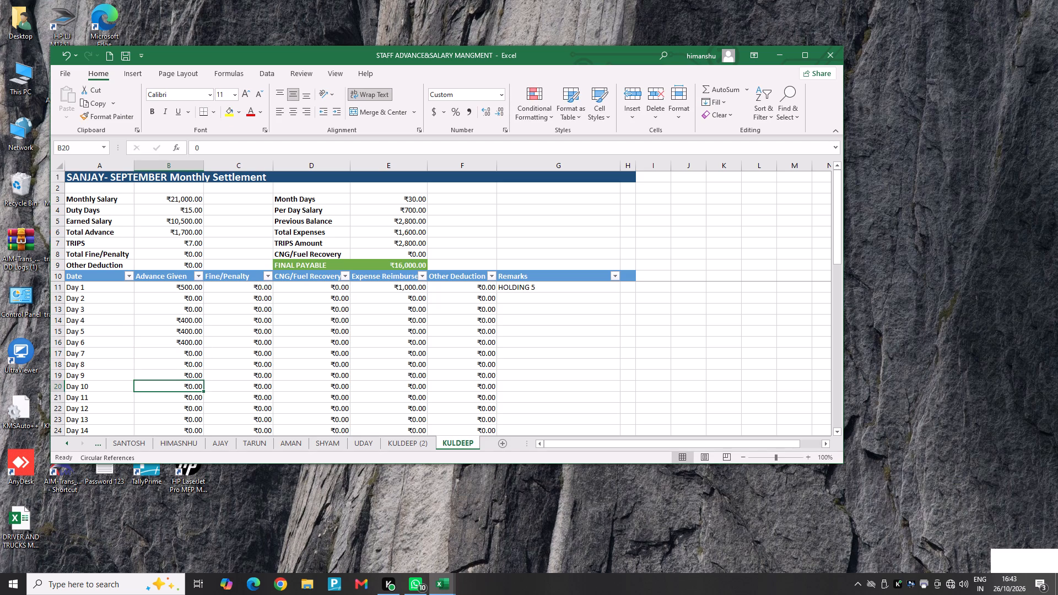
type("400")
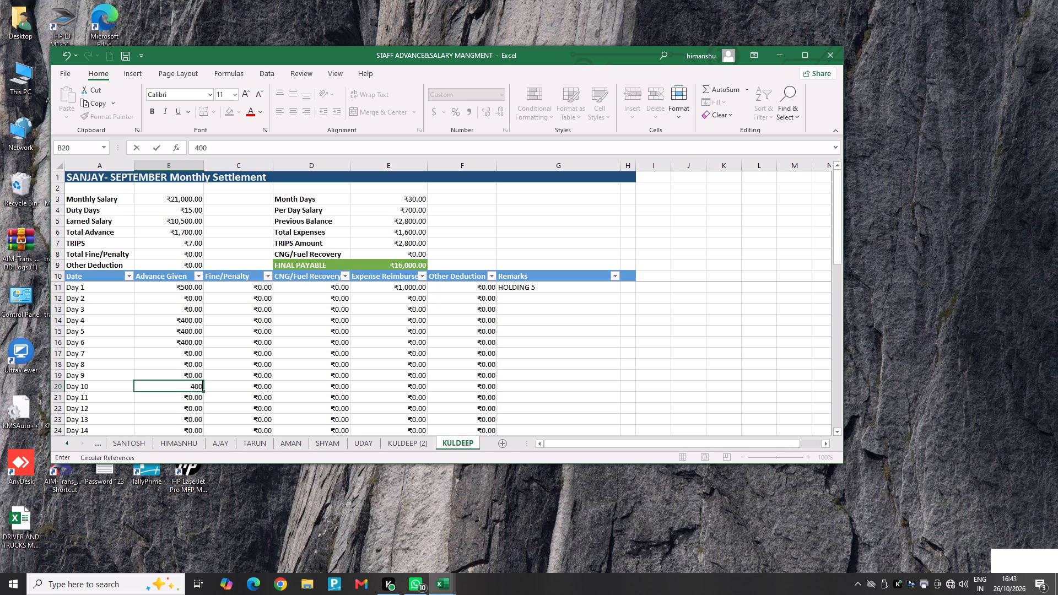
key("Return")
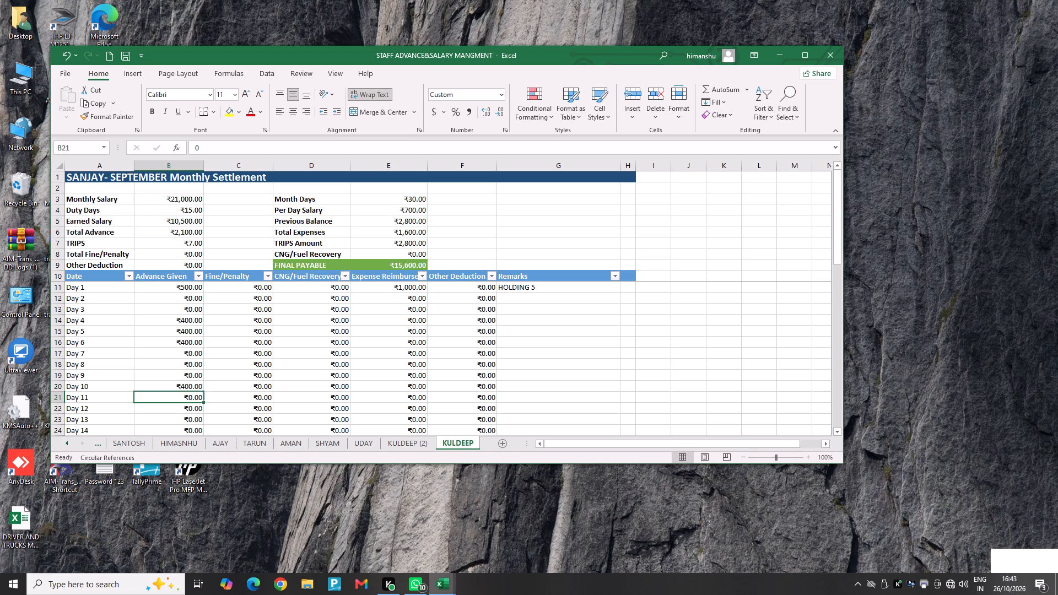
type("400")
key("Return")
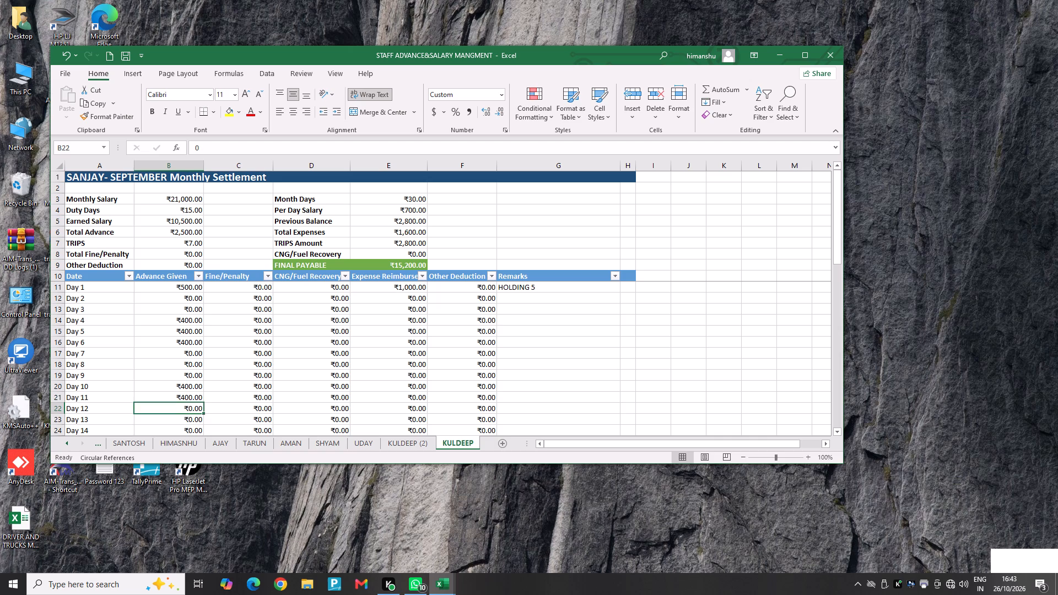
Enter 460 as the Advance Given for Day 15.
key("Down")
key("Down")
key("Down")
key("Down")
key("Up")
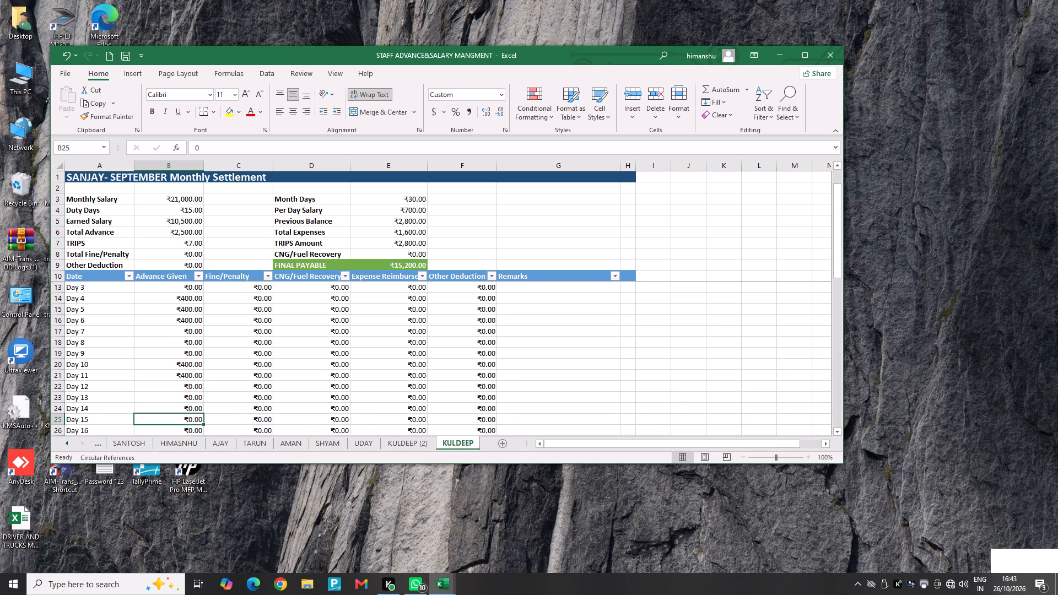
key("4")
type("60")
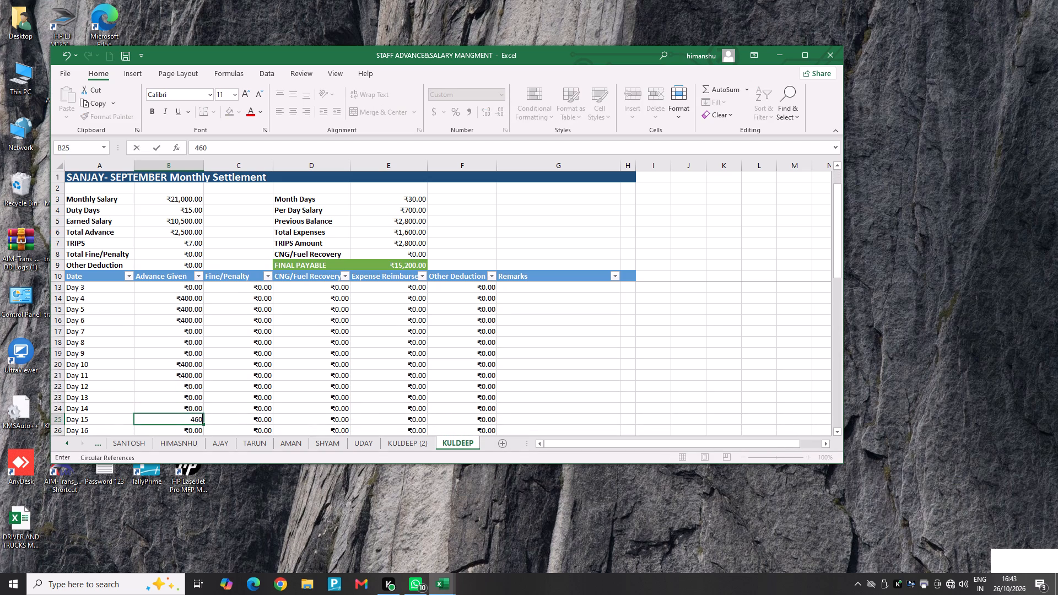
key("Return")
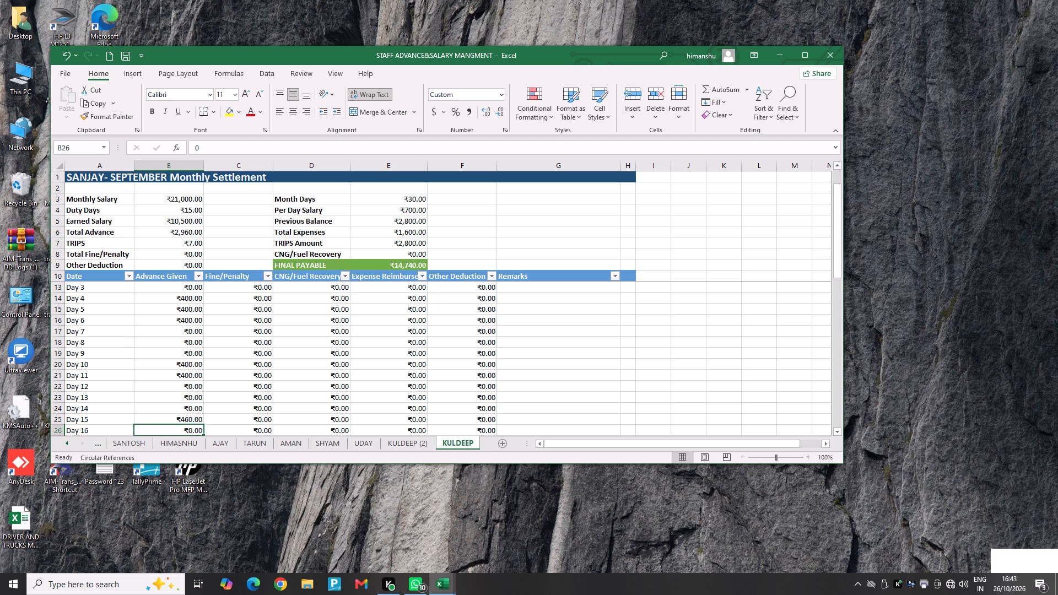
Enter 400 as the Advance Given for Day 17.
key("Down")
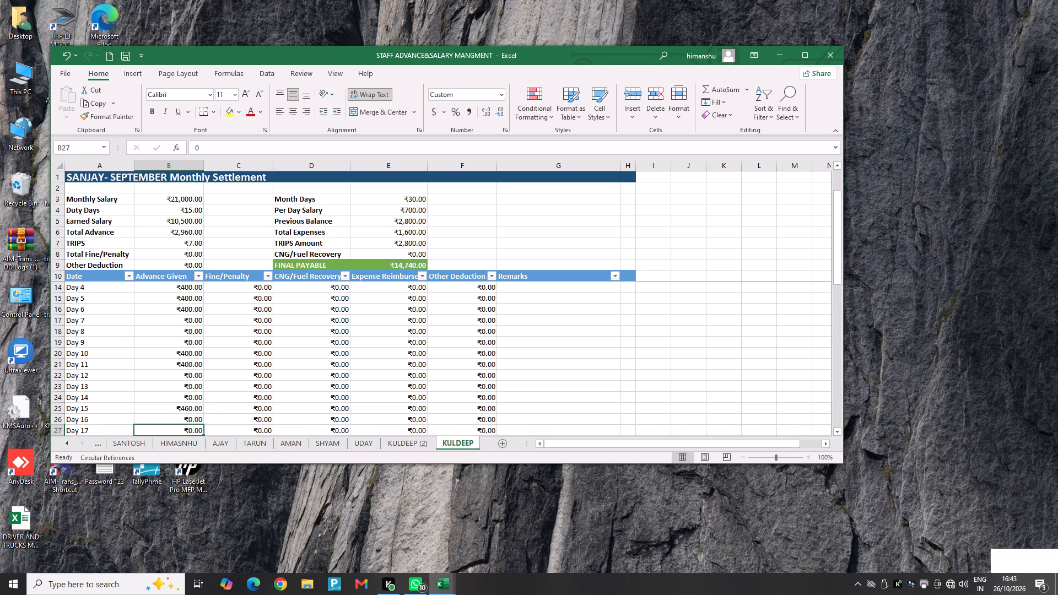
type("400")
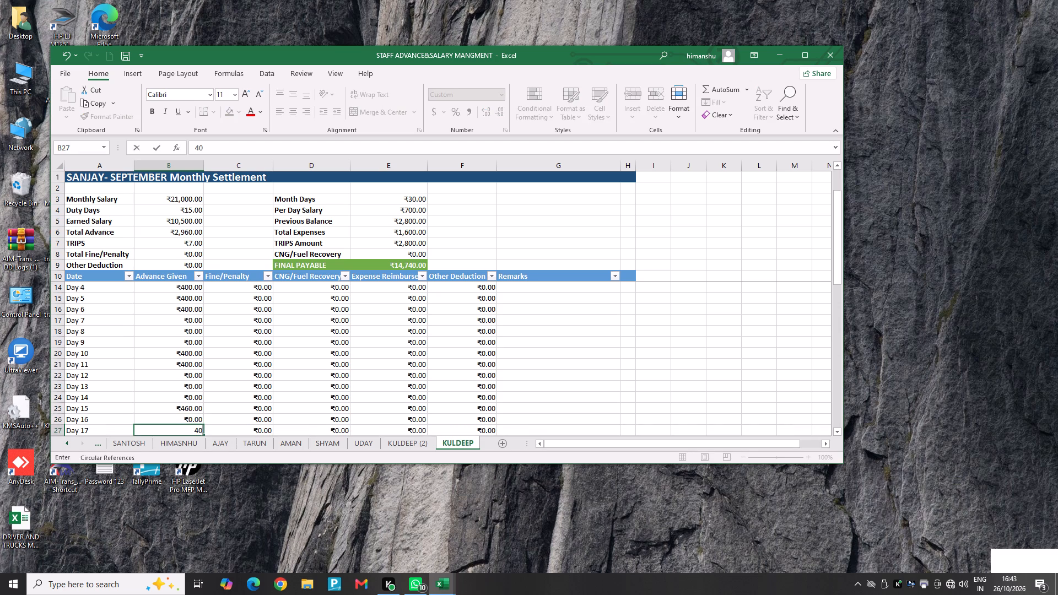
key("Return")
Enter 400 as the Advance Given for Day 7.
key("Up")
key("Up")
key("Up")
key("Up")
key("Up")
key("Up")
key("Up")
key("Up")
key("Up")
key("Up")
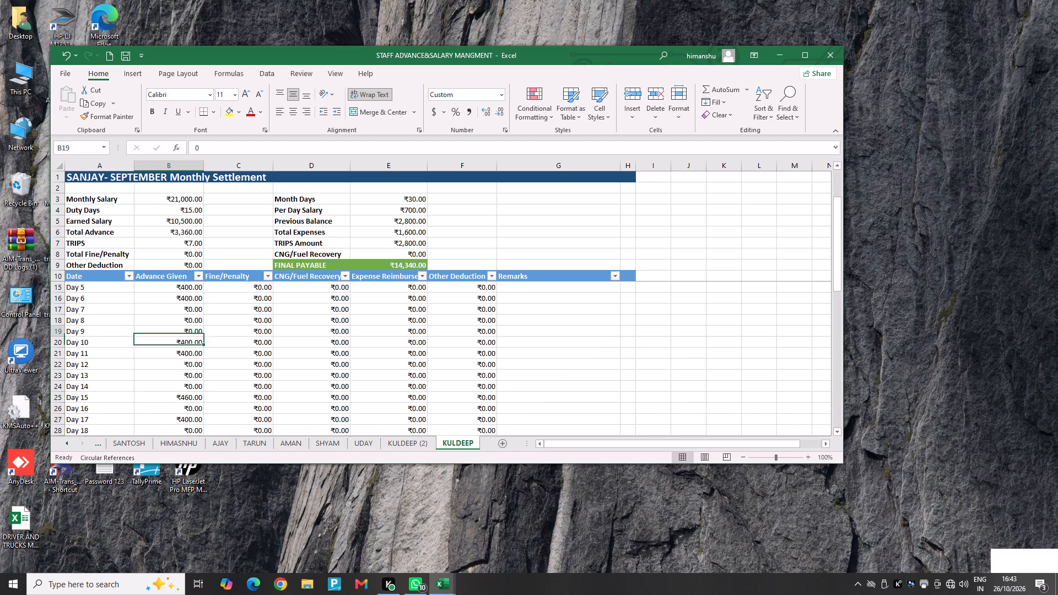
key("Up")
type("400")
key("Return")
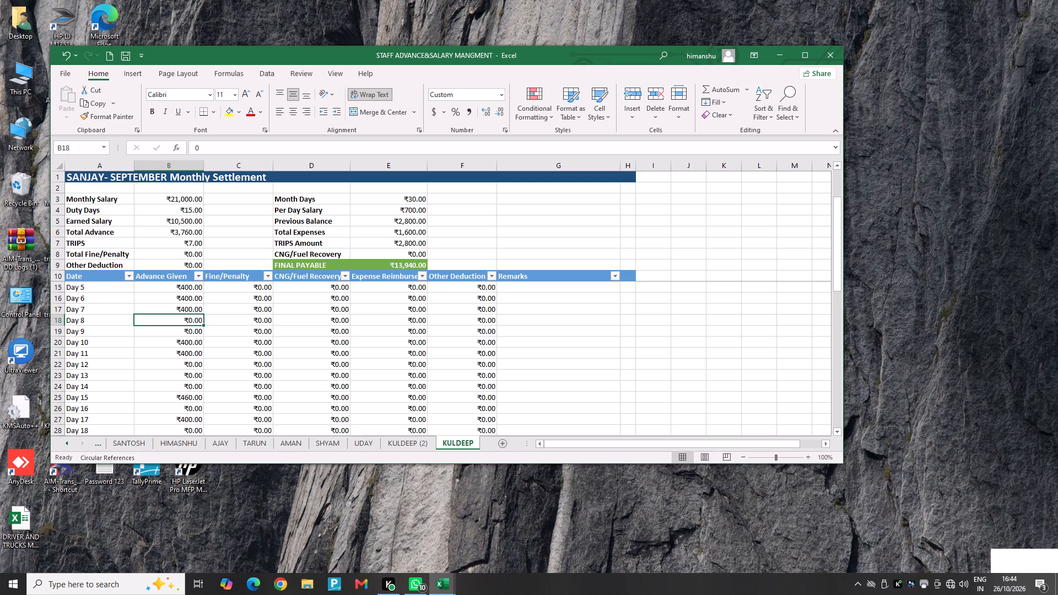
Review the Advance Given entries in SANJAY's settlement from Day 1 through Day 30, along with the remaining remarks.
key("Up")
key("Up")
key("Up")
key("Up")
key("Up")
key("Up")
key("Up")
key("Up")
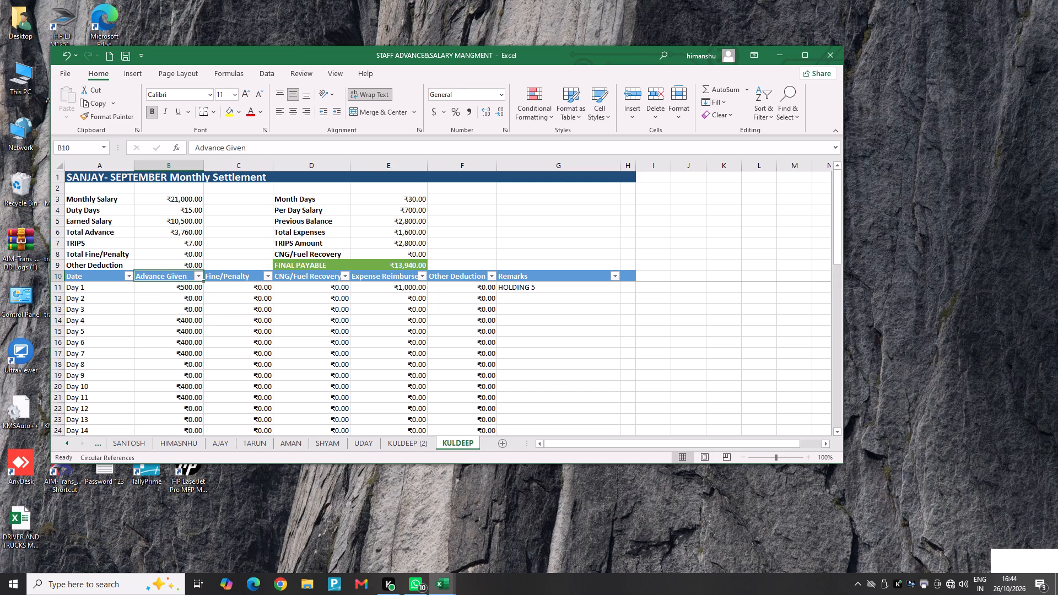
key("Up")
key("Down")
key("Down")
key("Down")
key("Down")
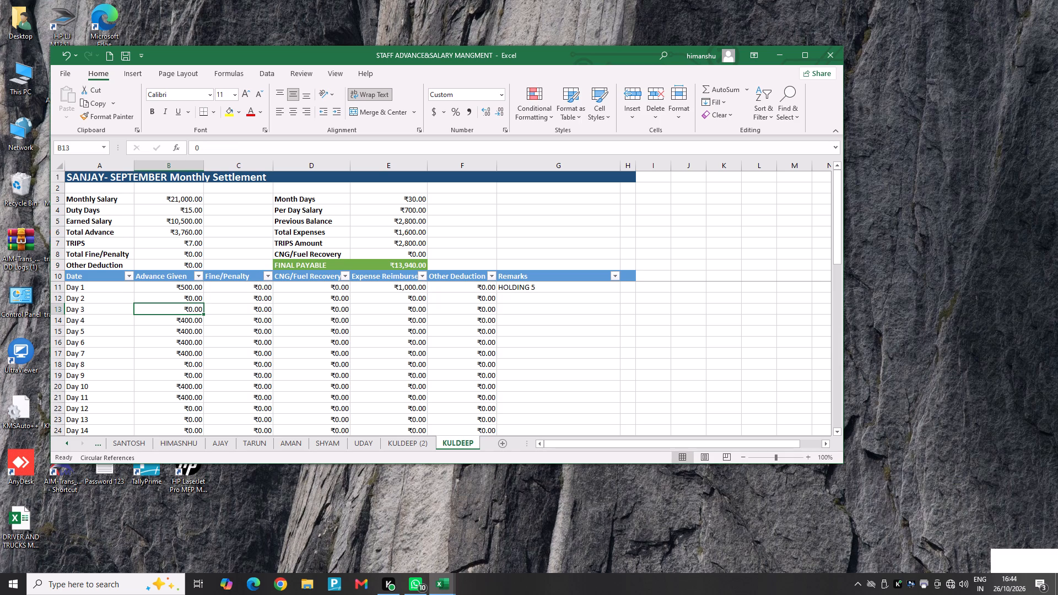
key("Down")
key("Down")
key("Down")
key("Down")
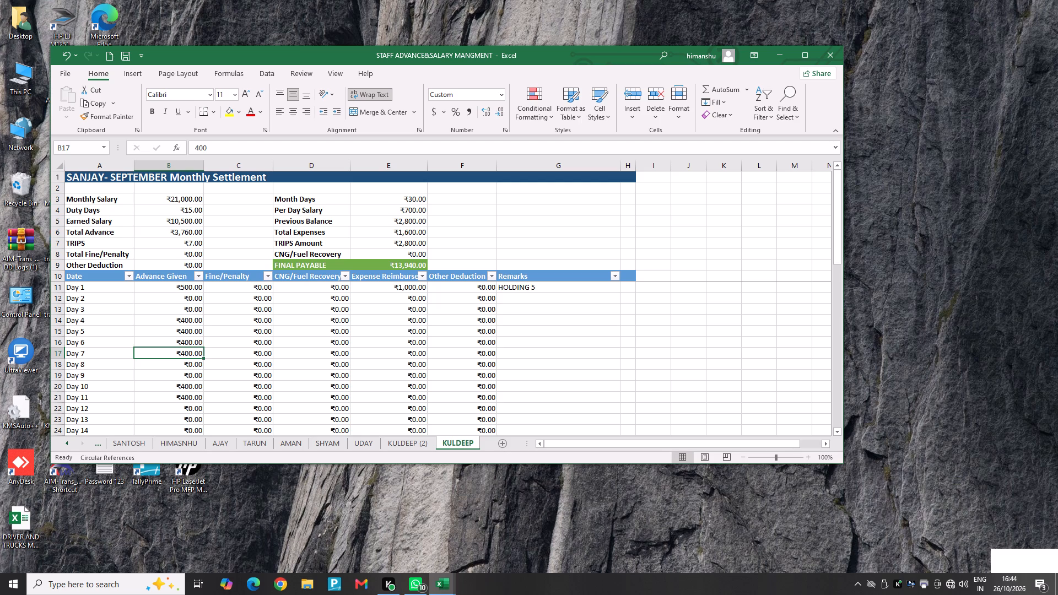
key("Down")
key("Down")
key("Down")
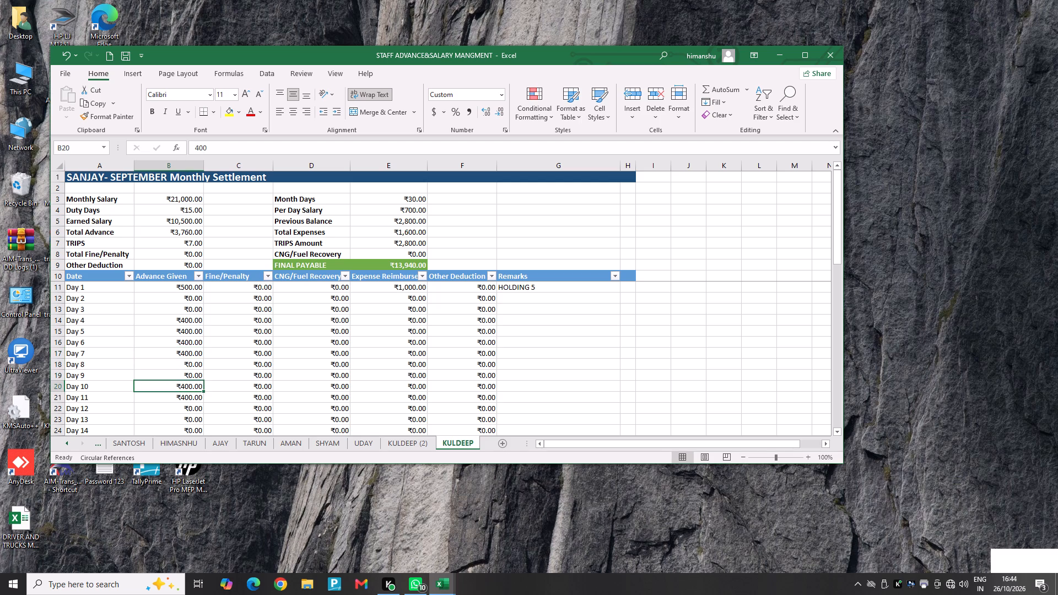
key("Down")
key("Down")
key("Down")
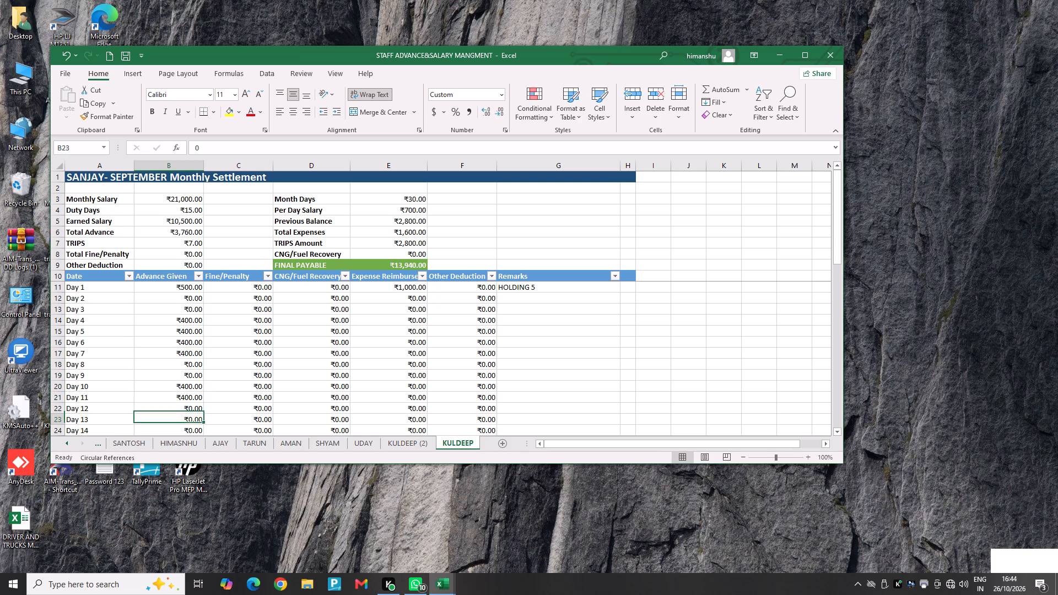
key("Down")
key("Down")
key("Down")
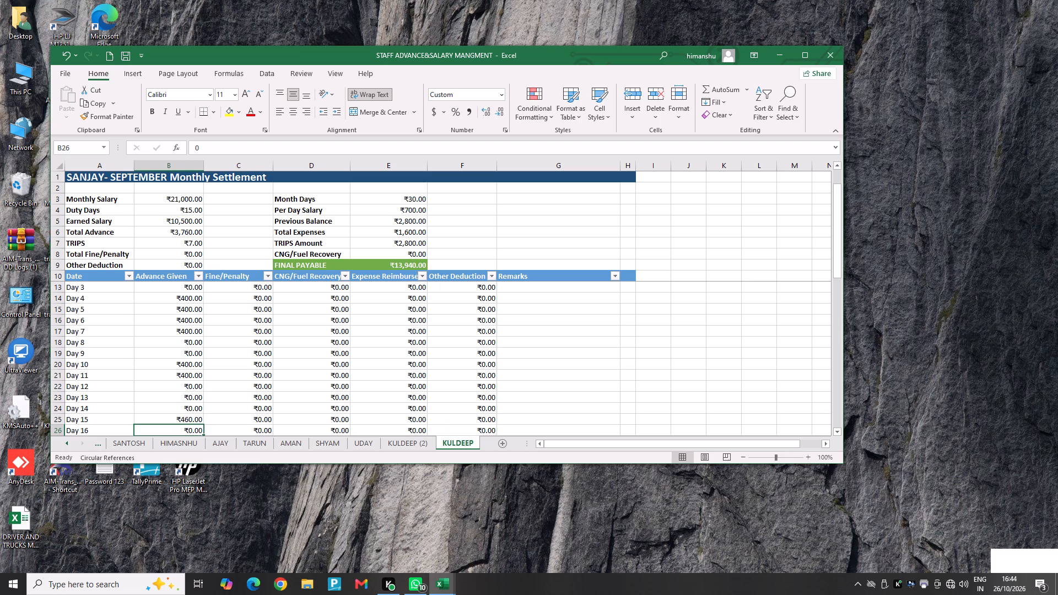
key("Up")
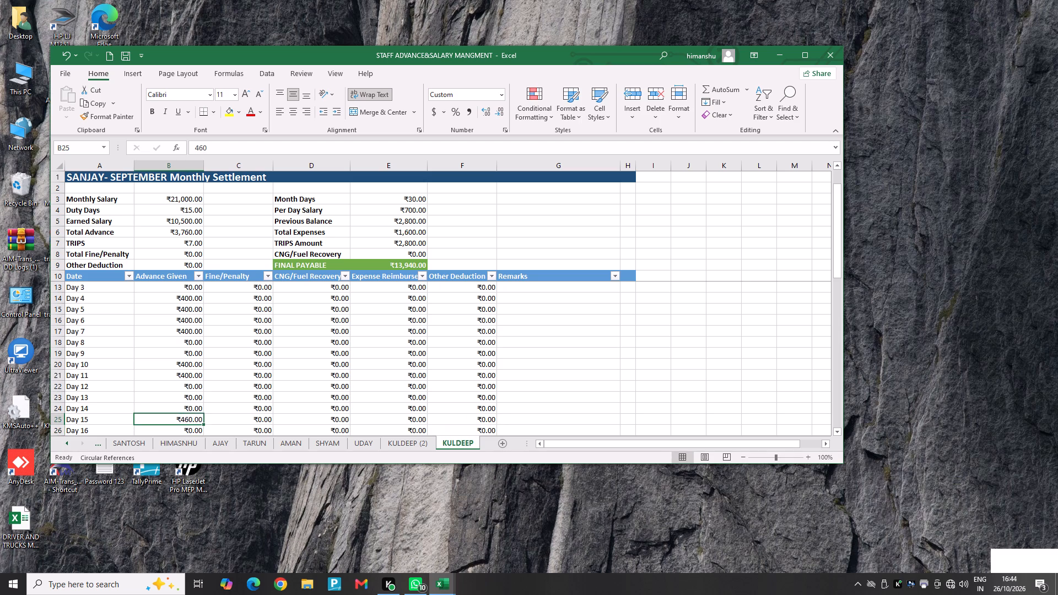
key("Down")
key("Down")
key("Down")
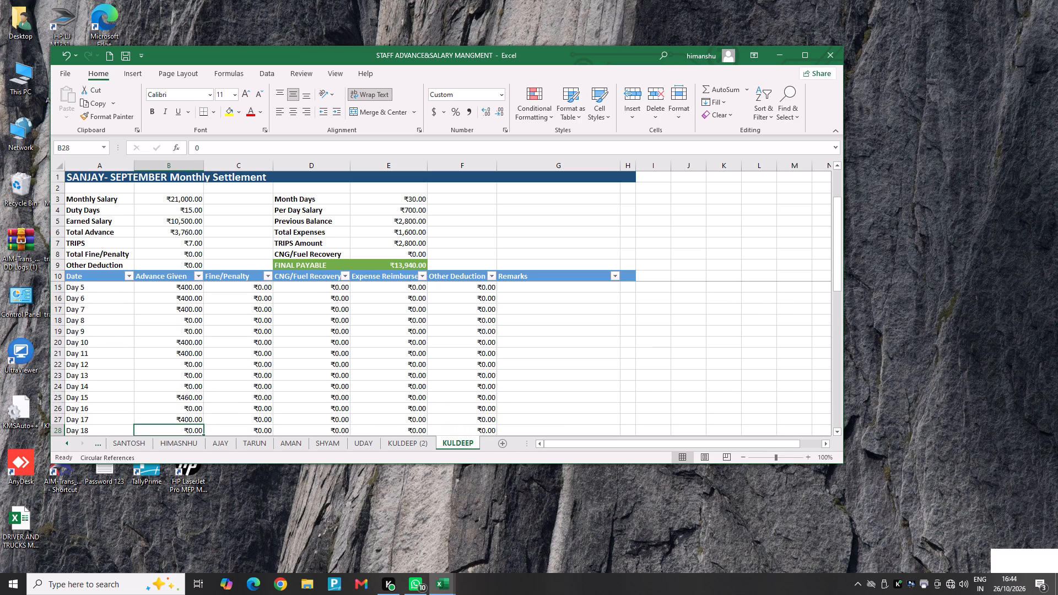
key("Up")
key("Down")
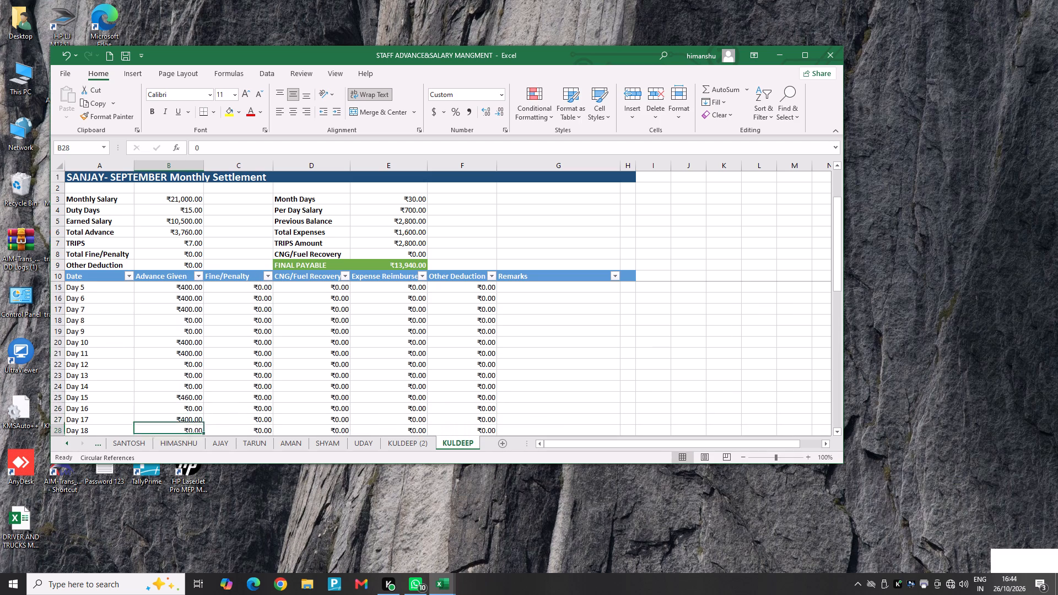
key("Down")
key("Down")
key("Down")
key("Down")
key("Down")
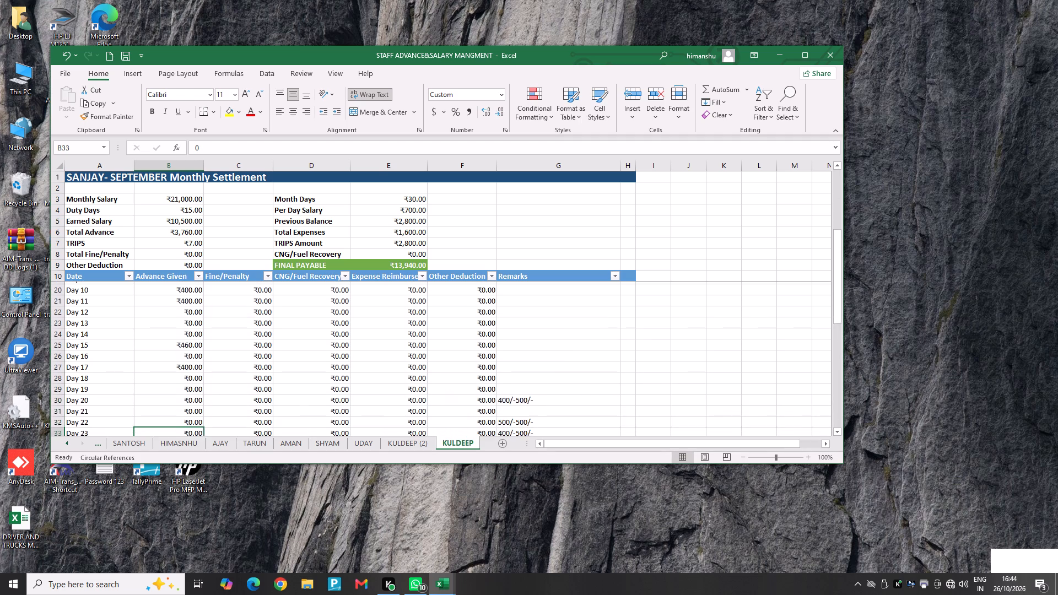
key("Down")
key("Down")
key("Down")
key("Down")
key("Down")
key("Down")
key("Down")
key("Down")
key("Down")
key("Down")
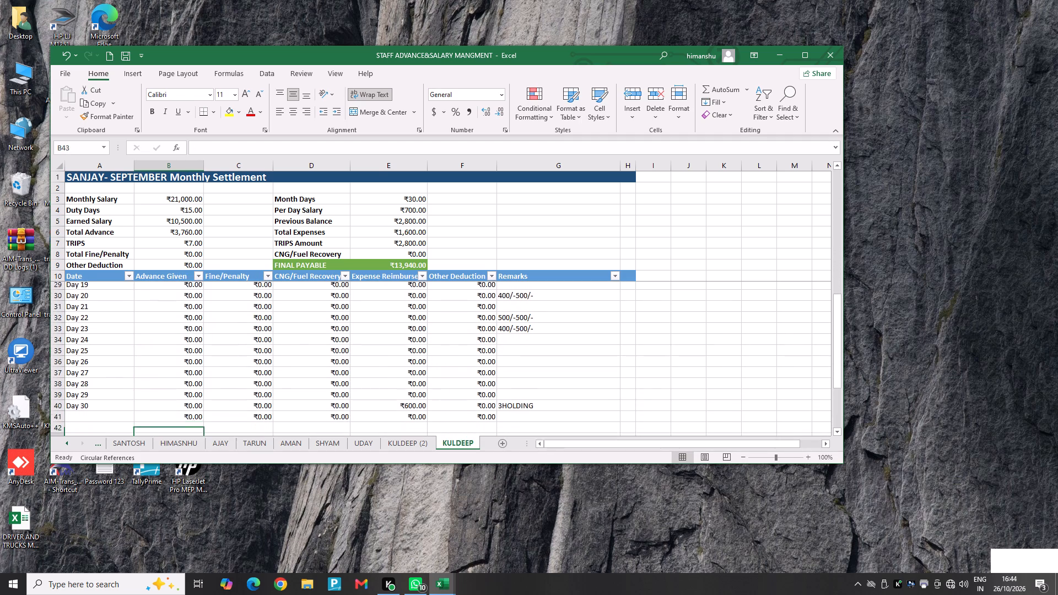
key("Down")
key("Down")
Switch to the MIS DD Logistics workbook, recheck SANJAY's October advances and their total formula, and return to the settlement.
key("alt+Tab")
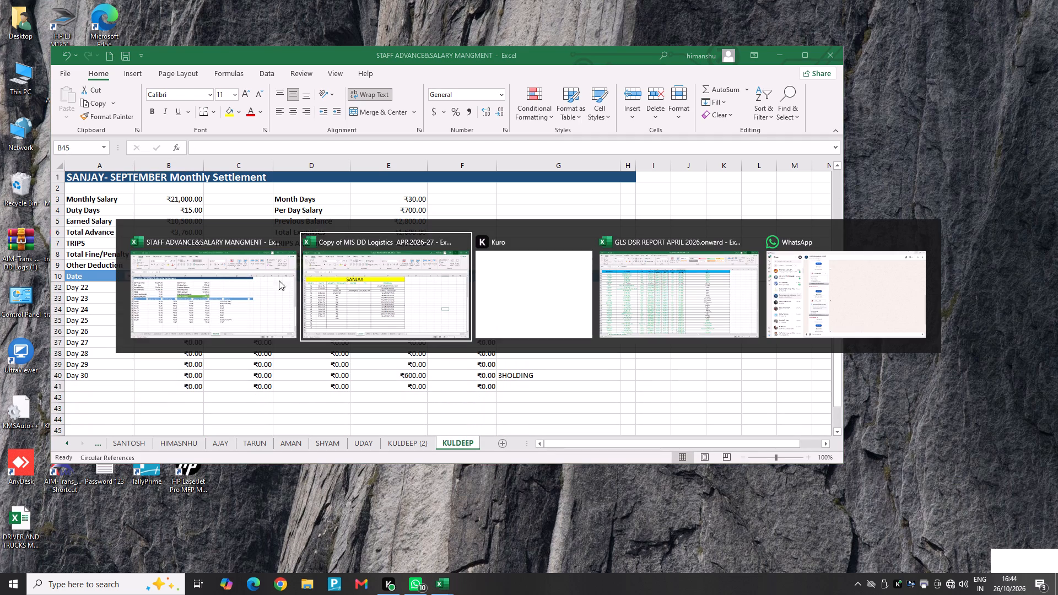
key("alt+Tab")
key("alt+Tab")
key("alt+Tab")
key("alt+Tab")
key("alt+Tab")
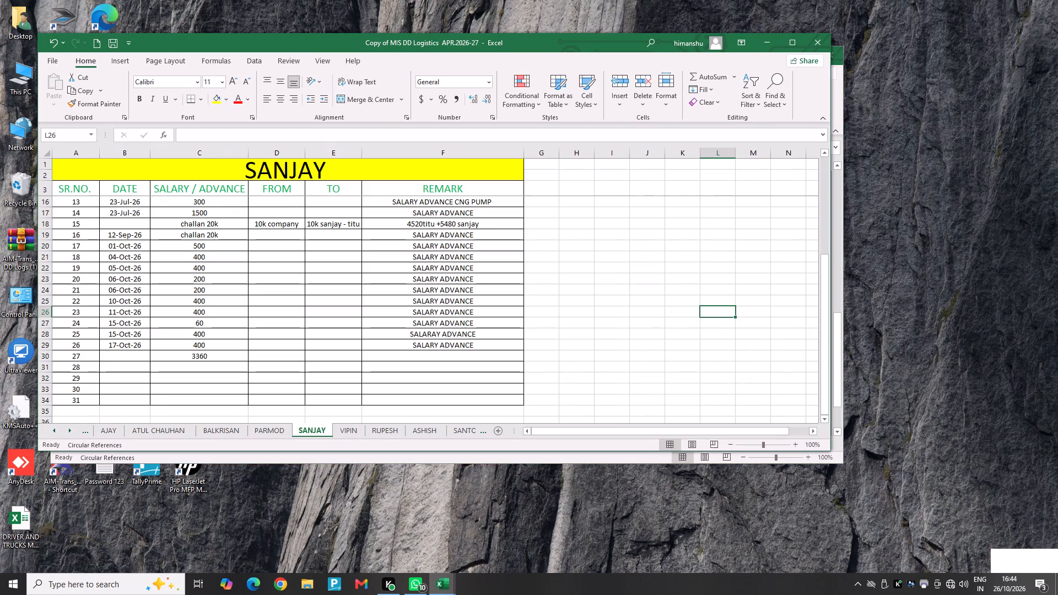
double_click(218, 355)
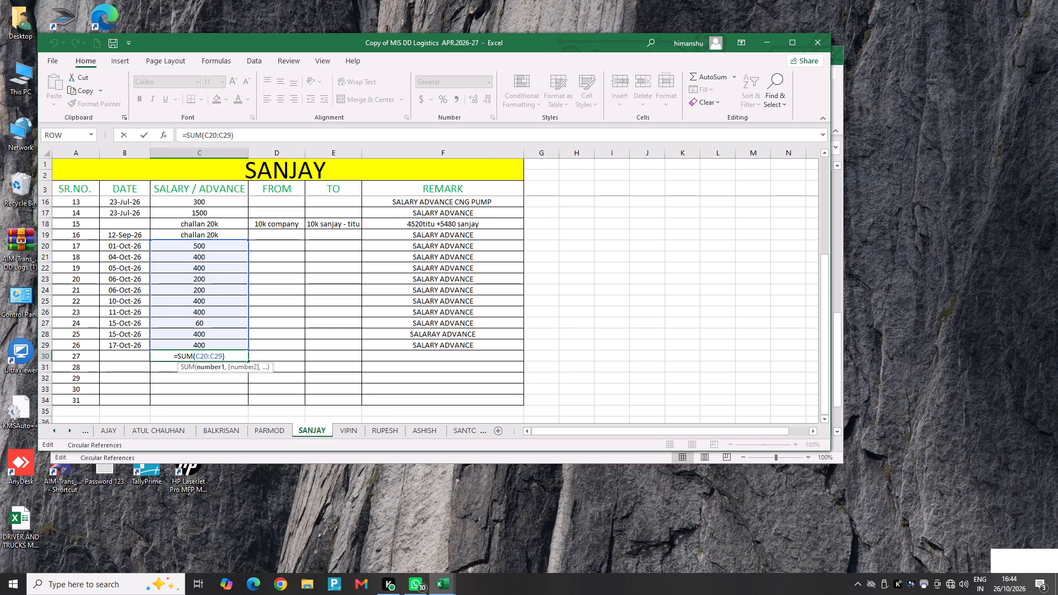
key("Return")
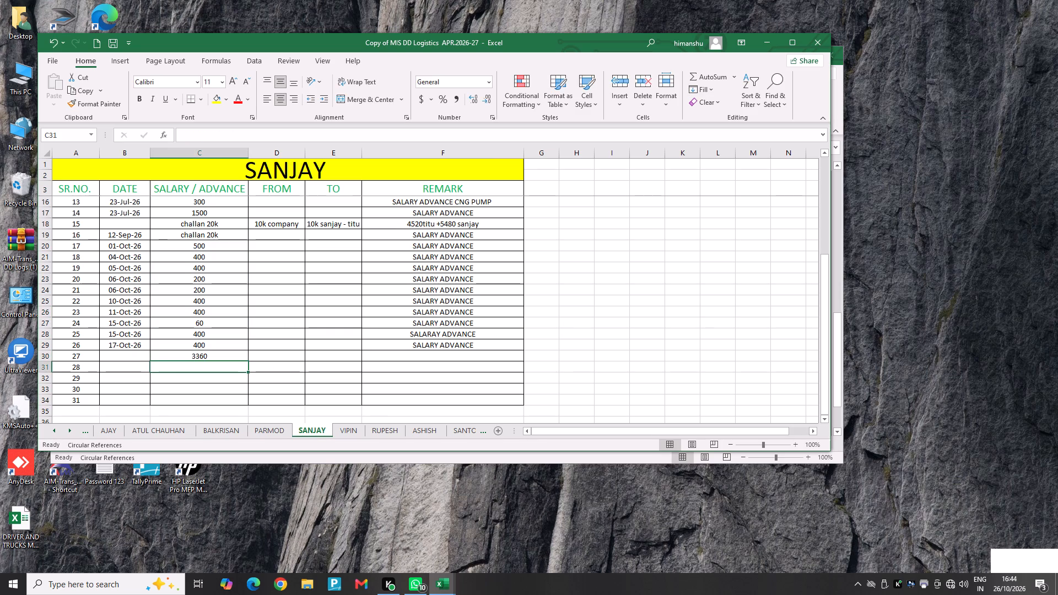
left_click(214, 246)
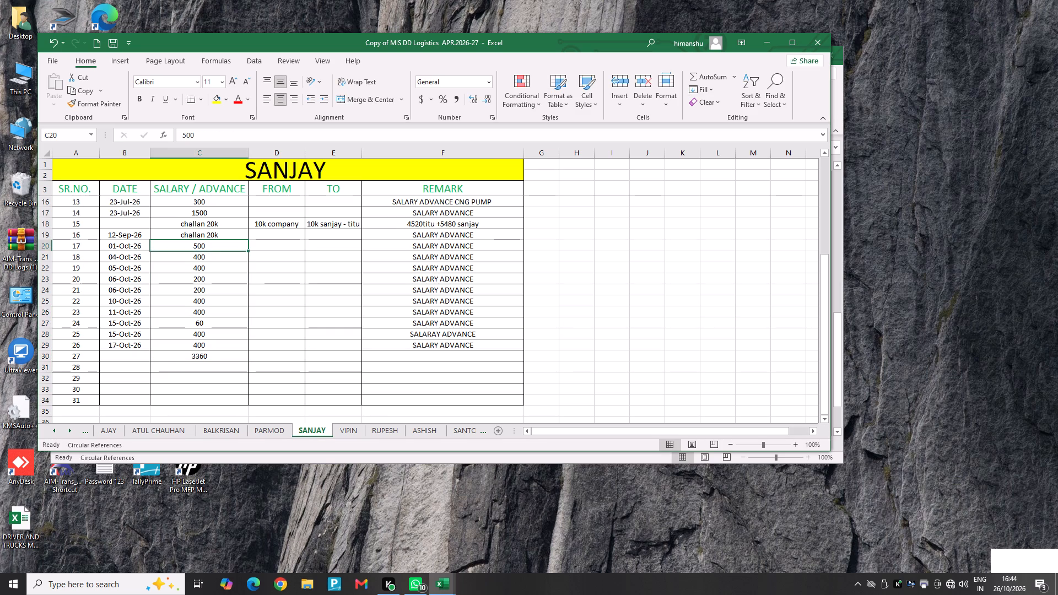
left_click(218, 257)
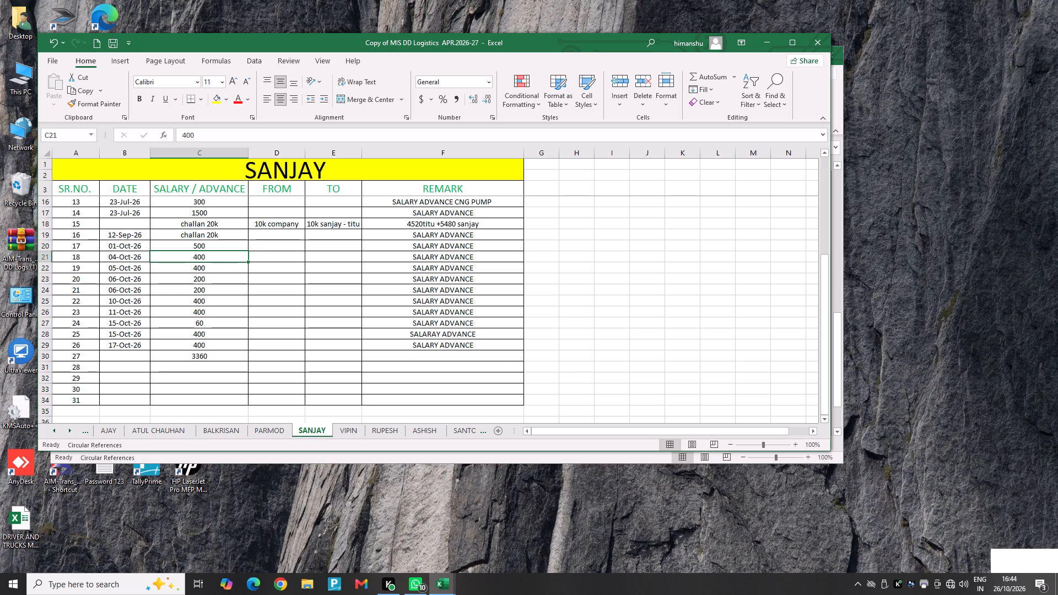
left_click(223, 286)
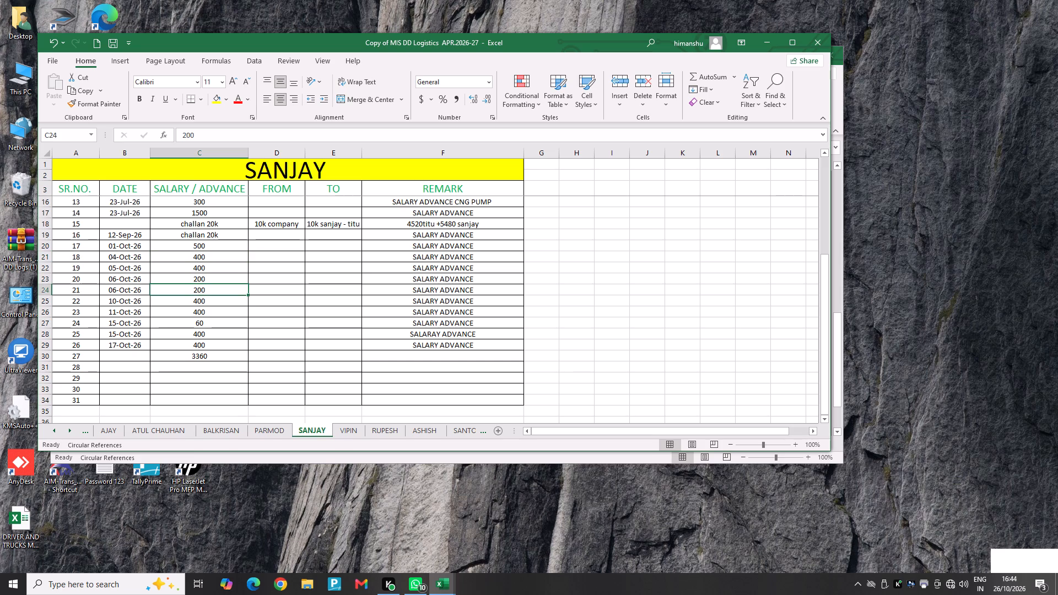
left_click(229, 302)
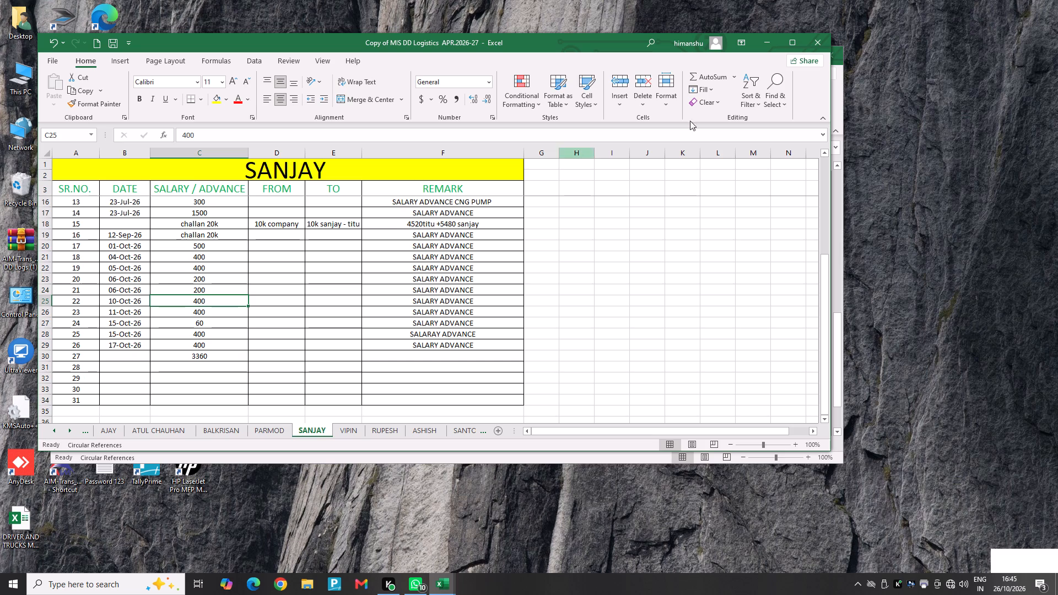
left_click(776, 51)
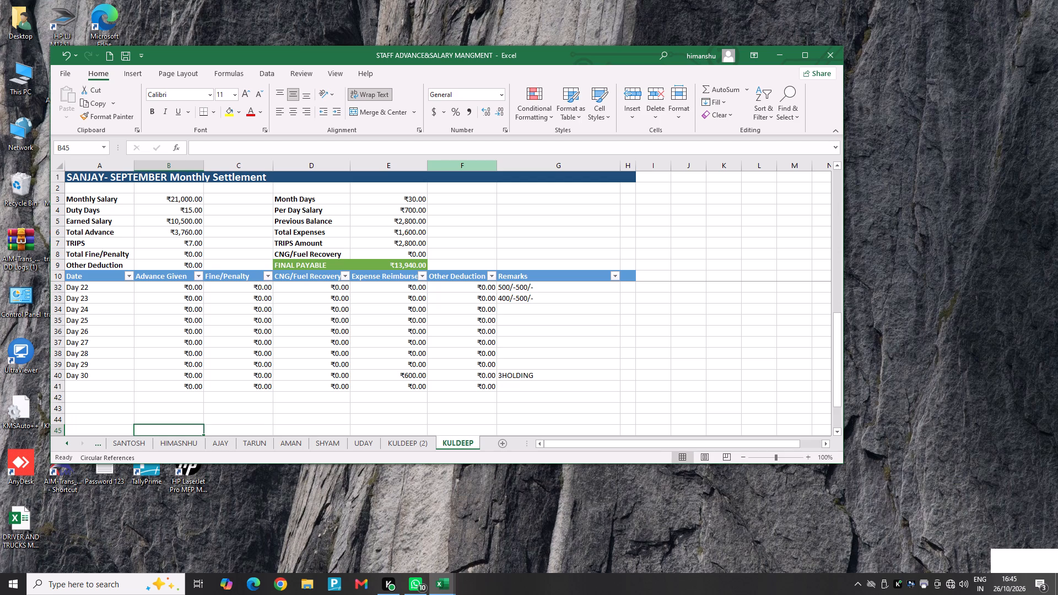
Set Day 30's Expense Reimbursement to 0 and clear its 3HOLDING remark.
left_click(407, 376)
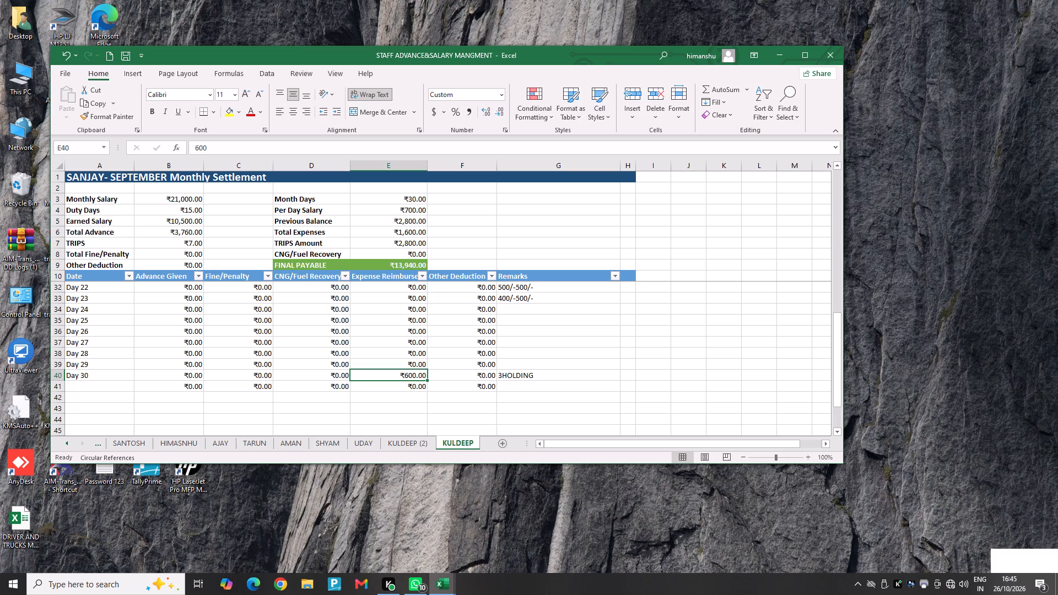
key("0")
key("Right")
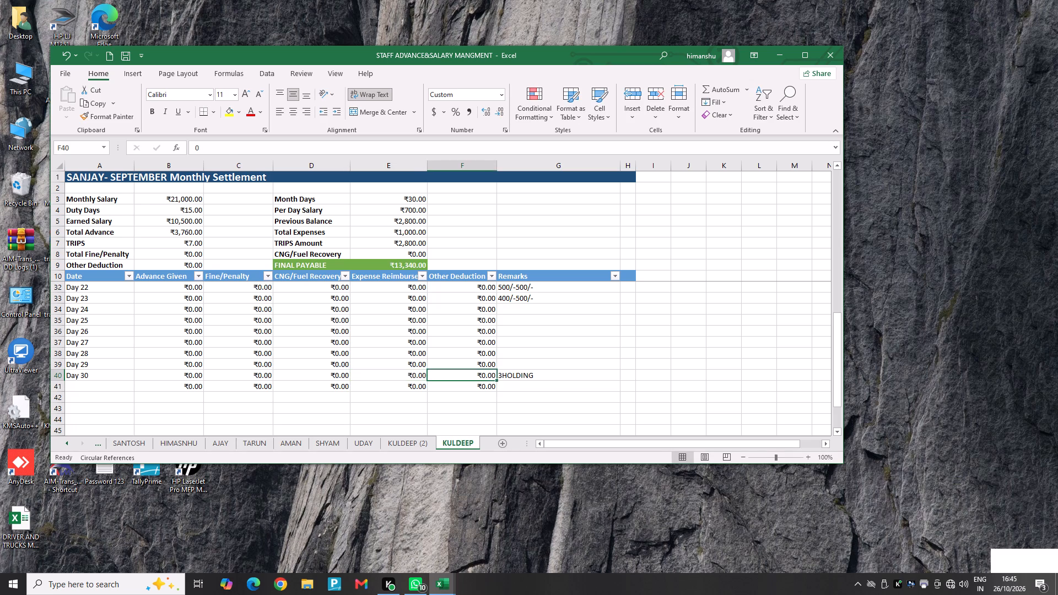
key("Right")
key("BackSpace")
Clear the leftover amount remarks for Day 23, Day 22 and Day 20.
key("Left")
key("Left")
key("Up")
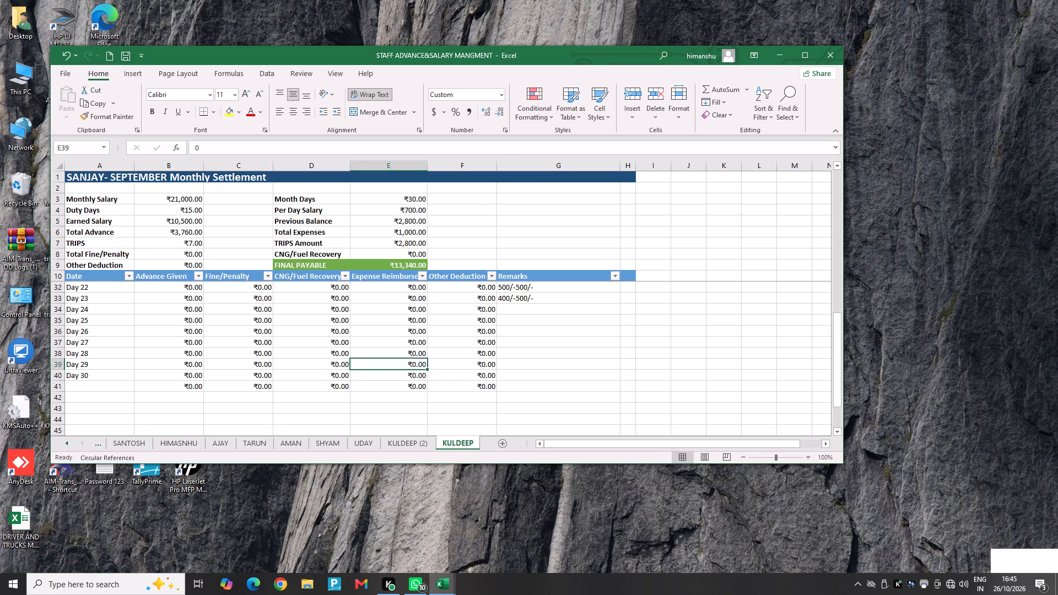
key("Up")
key("Up")
key("Right")
key("Right")
key("Up")
key("Up")
key("Up")
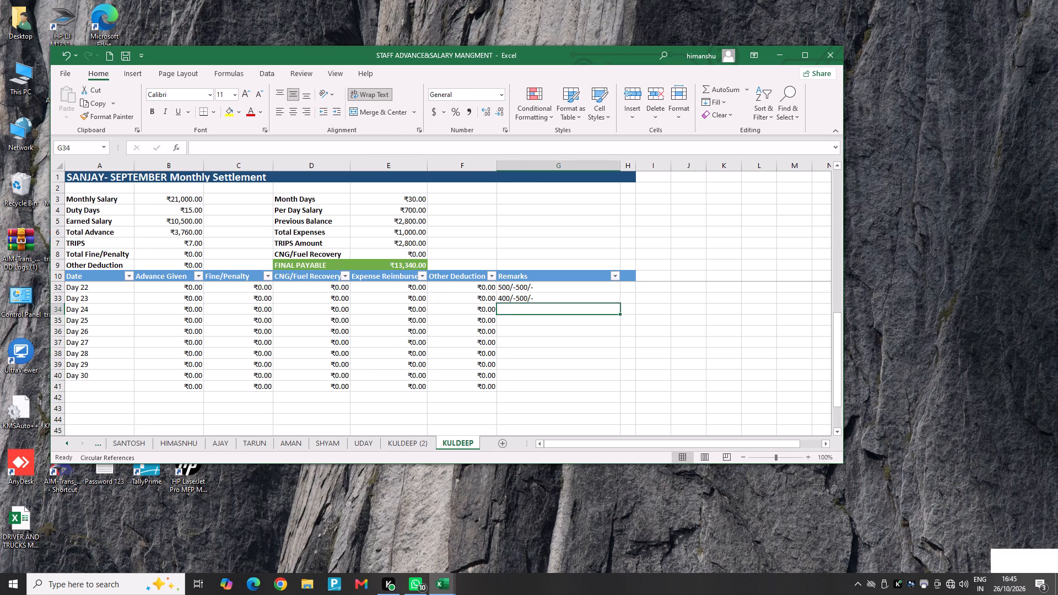
key("Up")
key("BackSpace")
key("Up")
key("BackSpace")
key("Left")
key("Left")
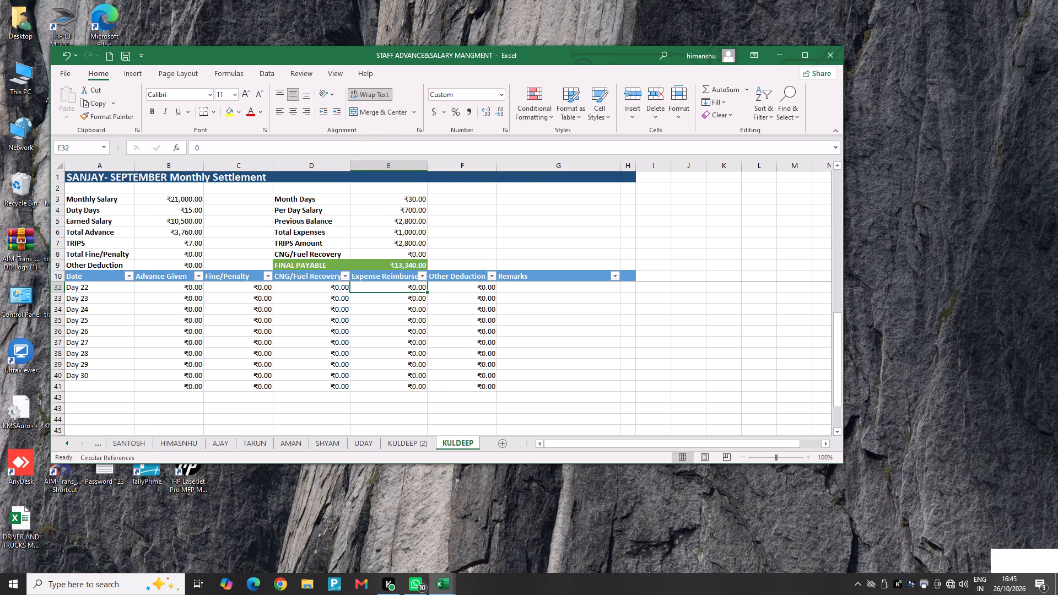
key("Up")
key("Up")
key("Up")
key("Up")
key("Up")
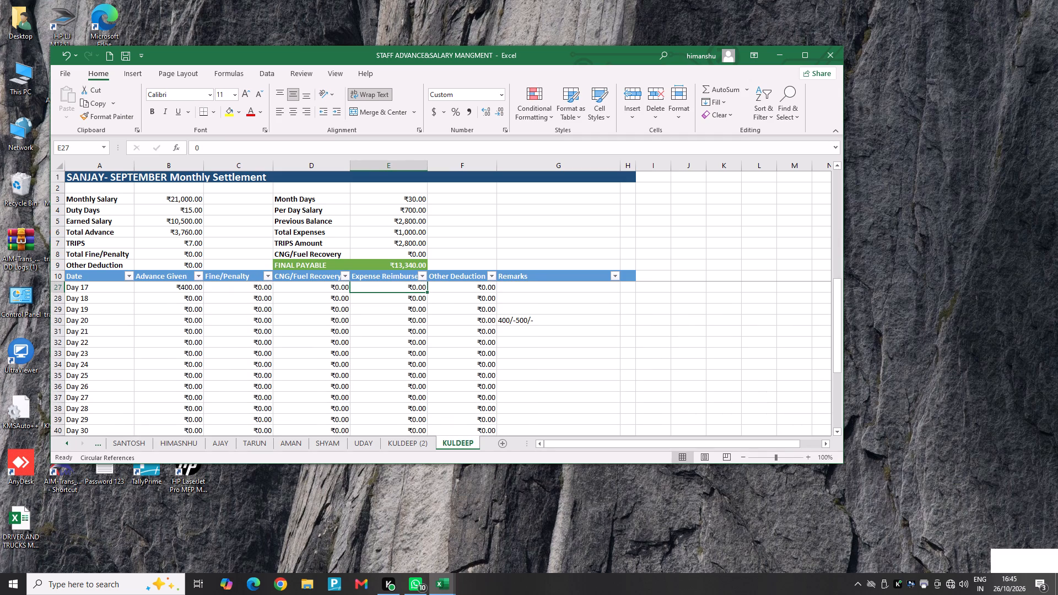
key("Right")
key("Right")
key("Down")
key("Down")
key("Down")
key("BackSpace")
Check the Remarks column of SANJAY's settlement from Day 20 back up to Day 1 and the summary block.
key("Up")
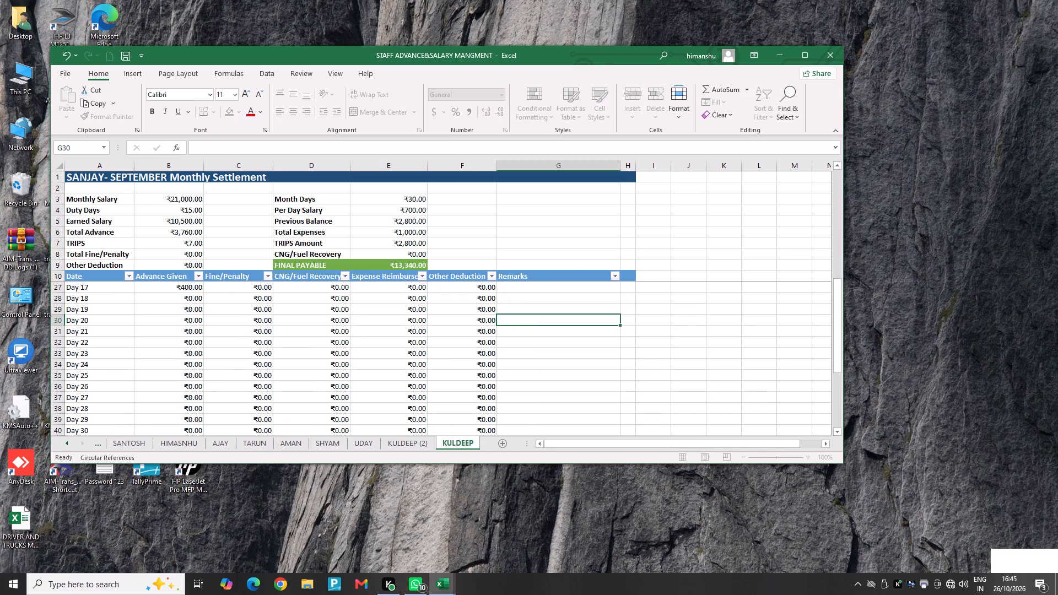
key("Up")
key("Up")
key("Up")
key("Up")
key("Up")
key("Up")
key("Up")
key("Up")
key("Up")
key("Up")
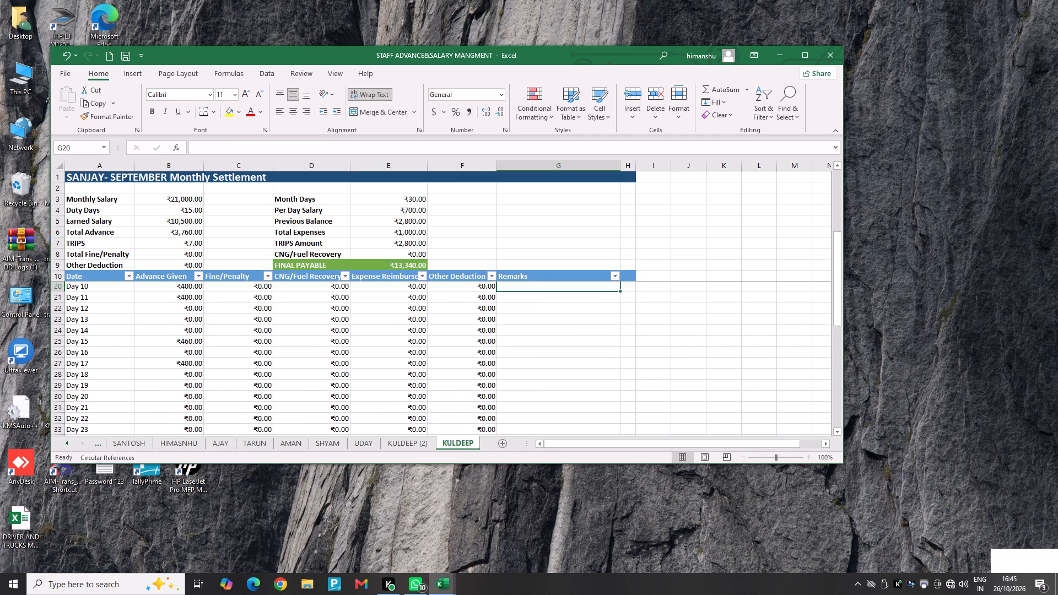
key("Up")
key("Up")
key("Up")
key("Up")
key("Up")
key("Up")
key("Up")
key("Up")
key("Up")
key("Up")
key("Up")
key("Up")
key("Up")
key("Down")
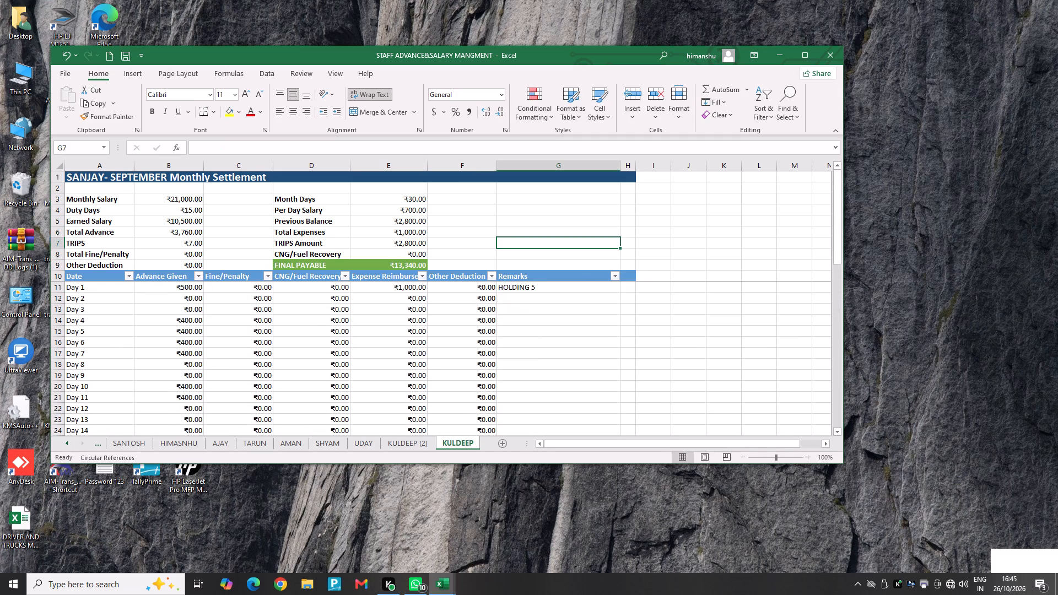
key("Down")
key("Down")
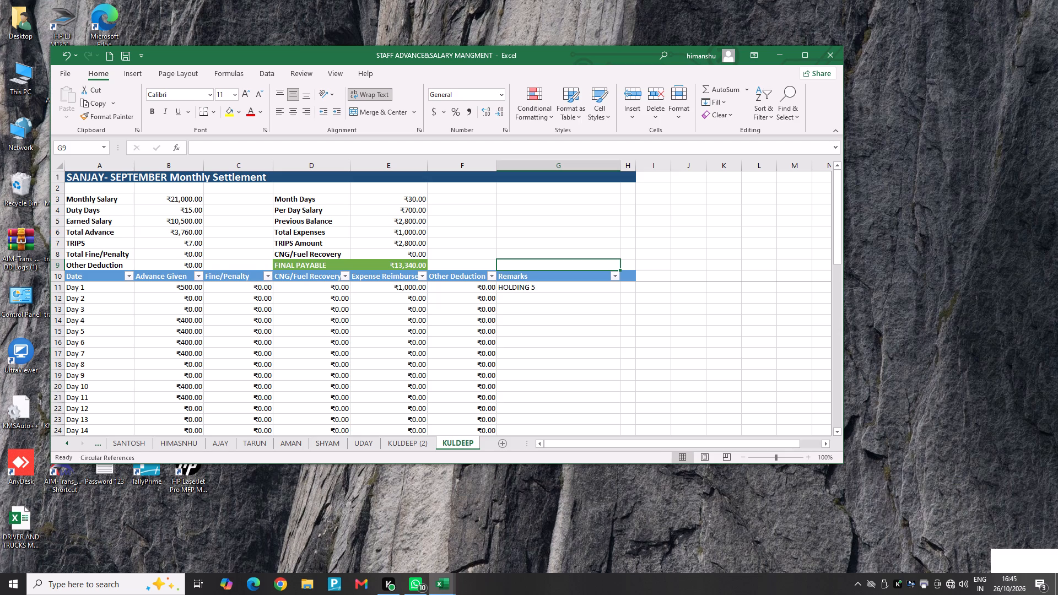
Print SANJAY's settlement on the Canon G3010 series, fitted to one page with the last custom margin setting.
key("ctrl+p")
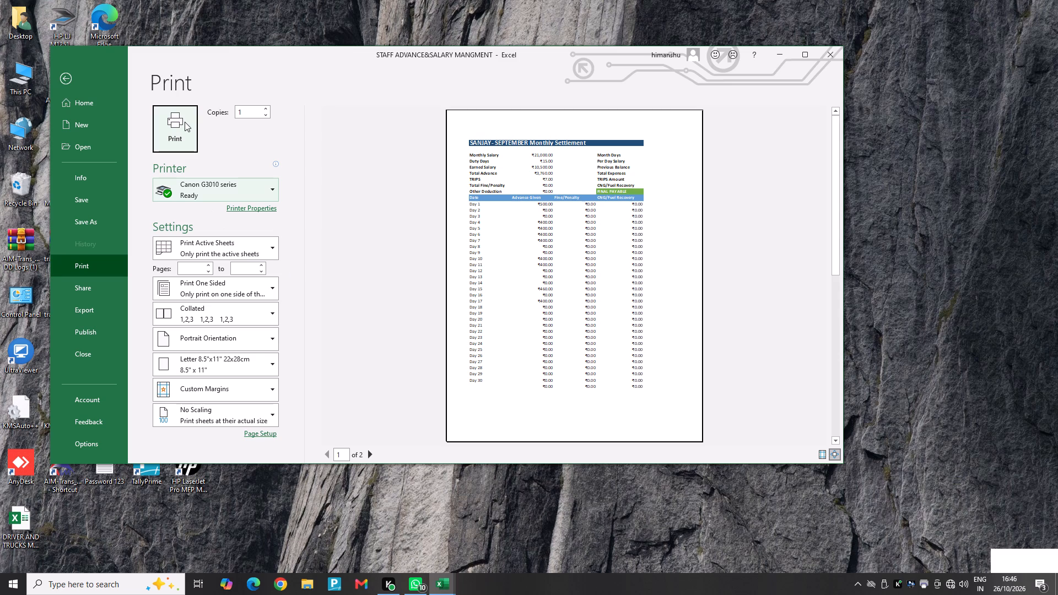
left_click(192, 409)
left_click(203, 459)
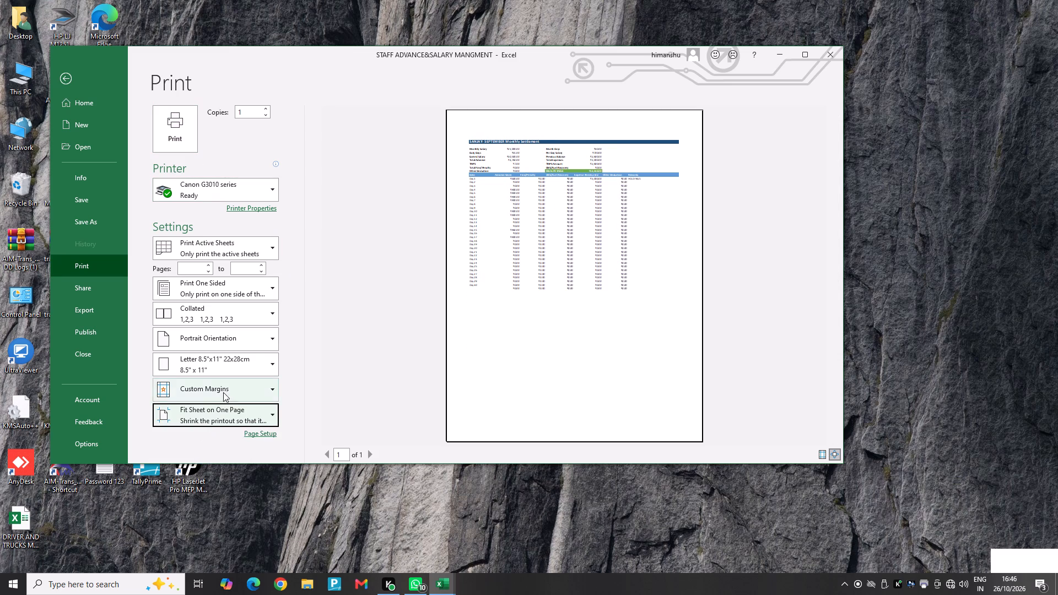
left_click(228, 386)
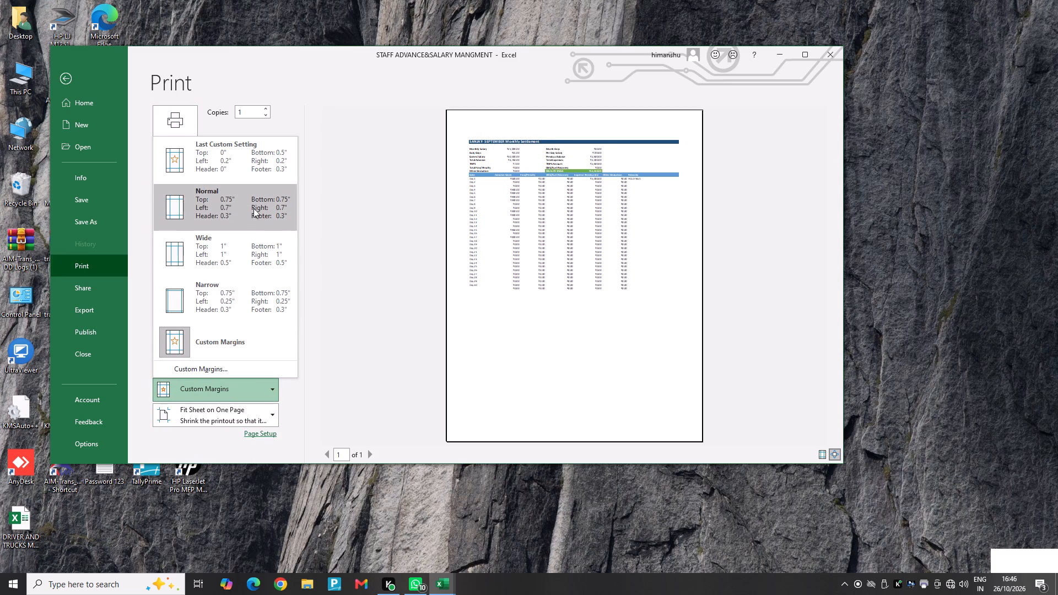
left_click(265, 162)
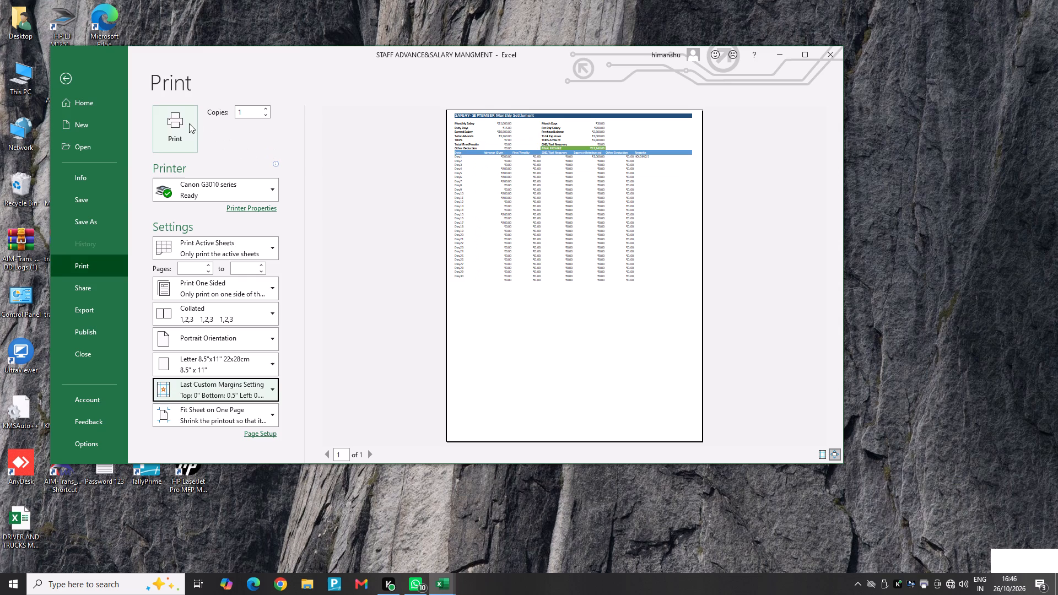
left_click(175, 126)
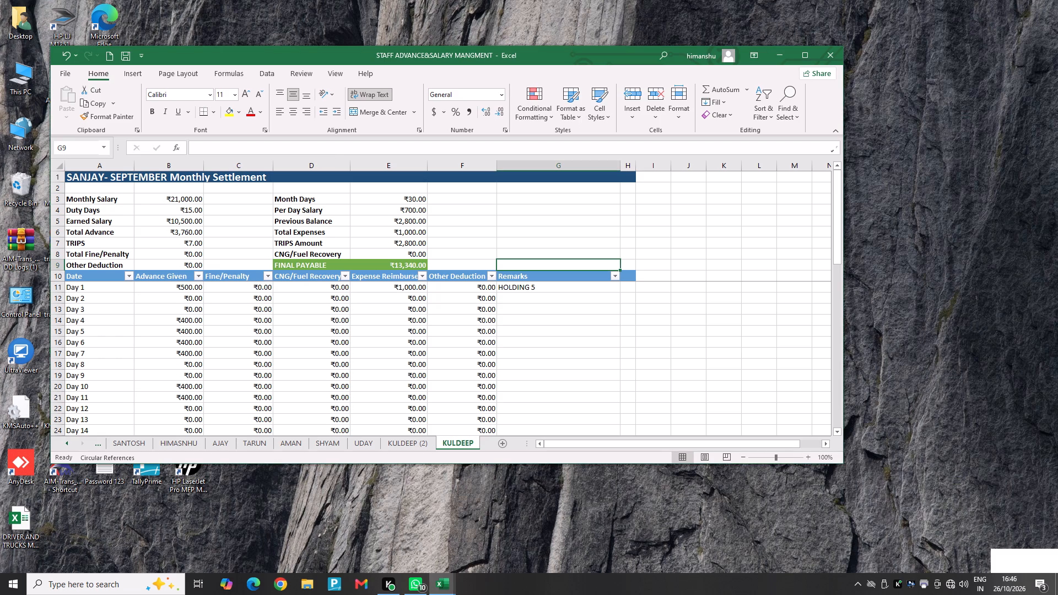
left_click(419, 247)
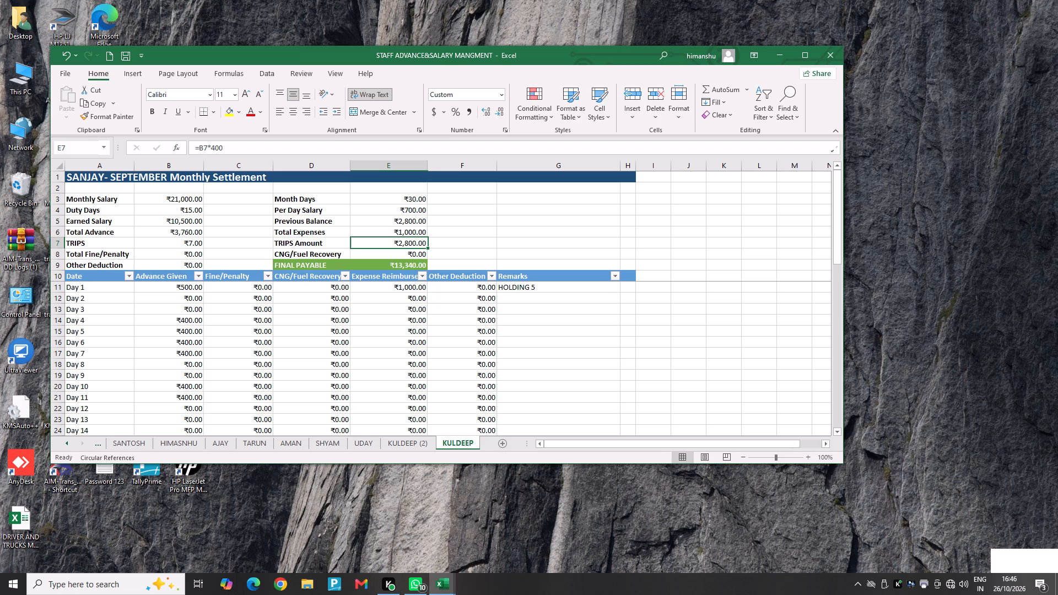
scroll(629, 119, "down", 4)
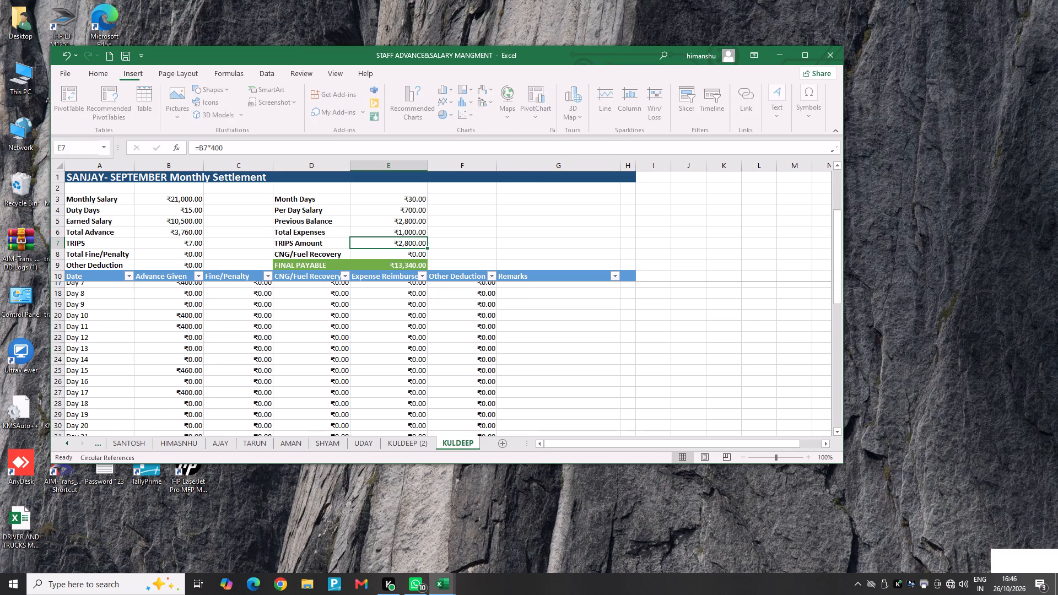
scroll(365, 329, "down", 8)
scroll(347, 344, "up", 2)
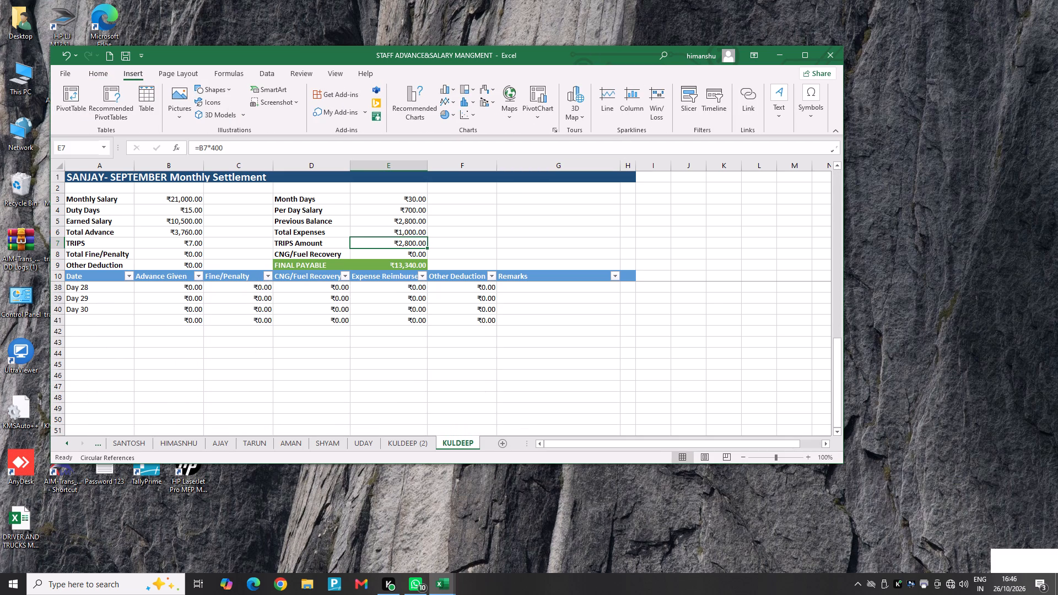
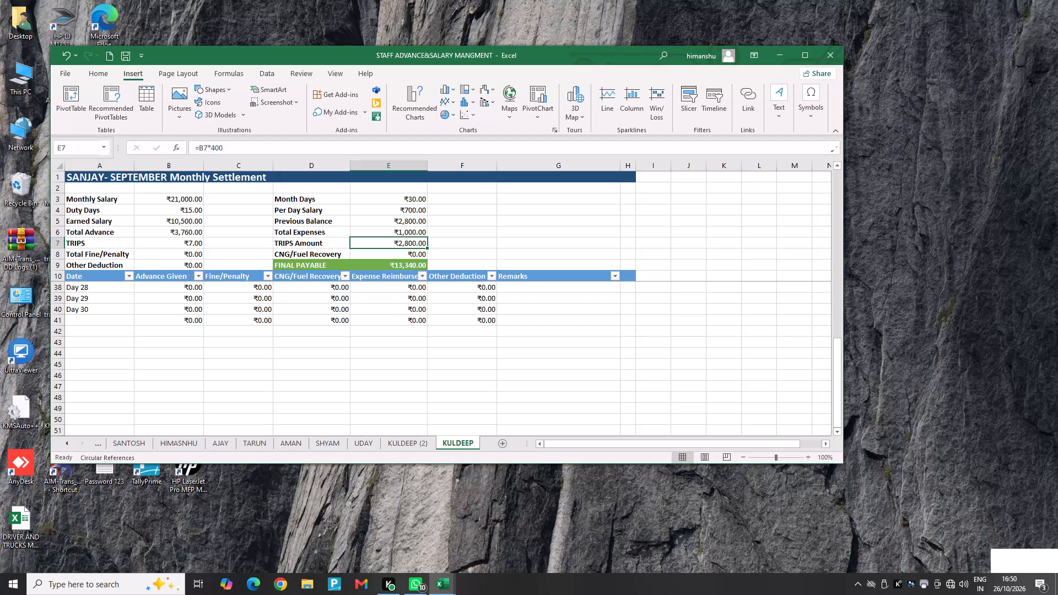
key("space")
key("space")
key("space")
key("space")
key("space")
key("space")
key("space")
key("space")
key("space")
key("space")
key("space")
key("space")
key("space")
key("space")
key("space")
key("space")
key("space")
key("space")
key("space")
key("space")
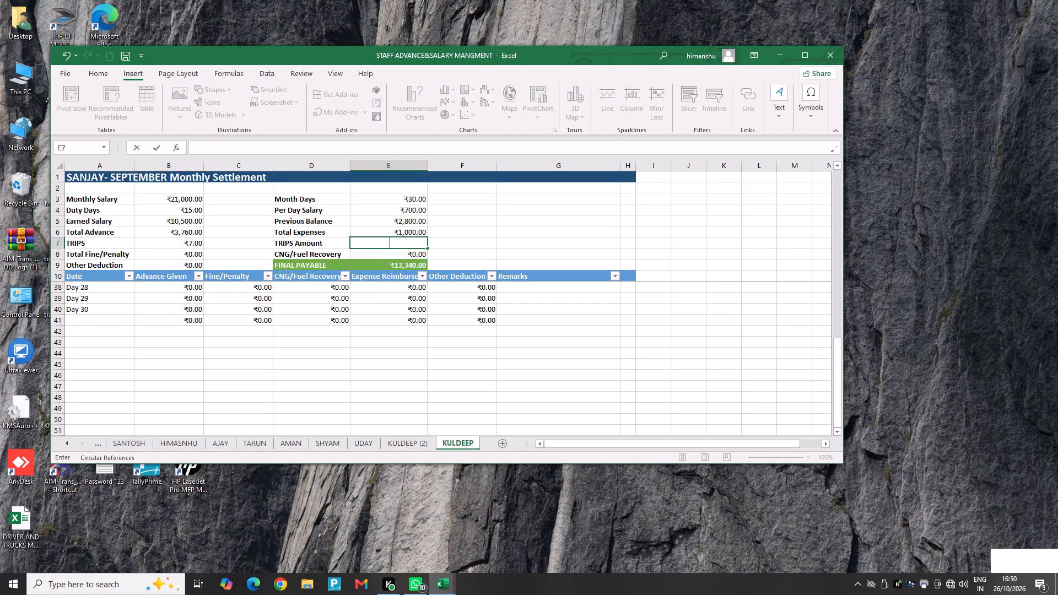
Open the Driver 6 settlement sheet and look over its daily entries from the end of the month back to Day 1.
triple_click(71, 445)
double_click(71, 445)
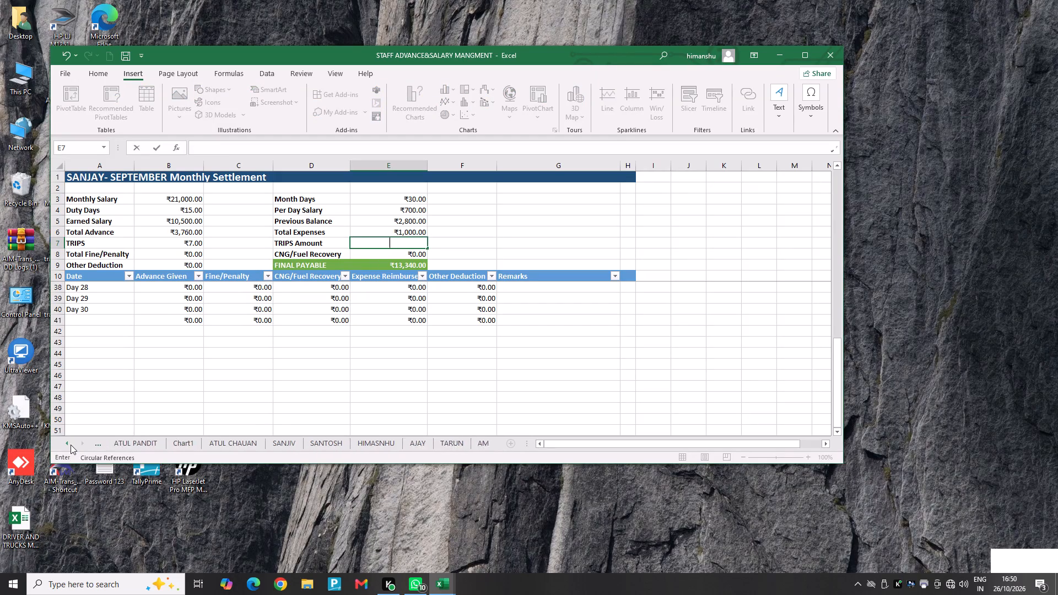
left_click(168, 445)
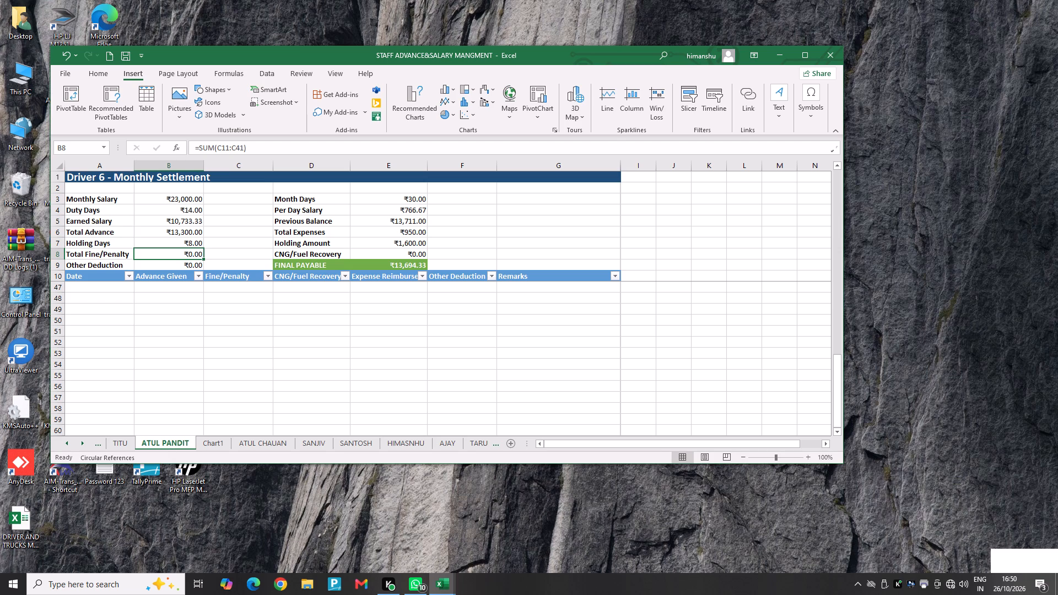
scroll(270, 340, "down", 2)
scroll(270, 338, "up", 9)
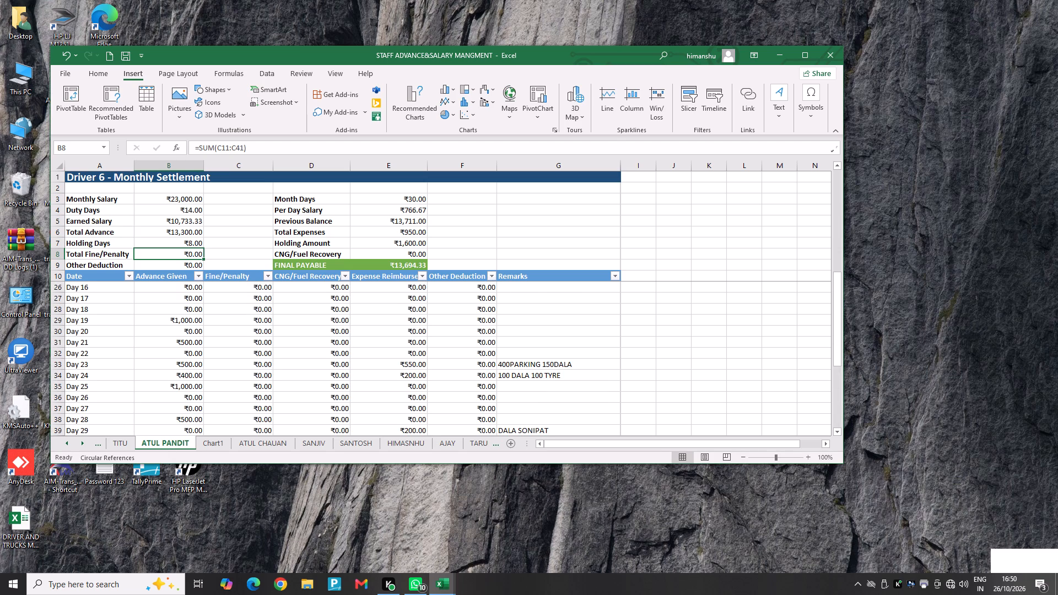
scroll(271, 336, "up", 5)
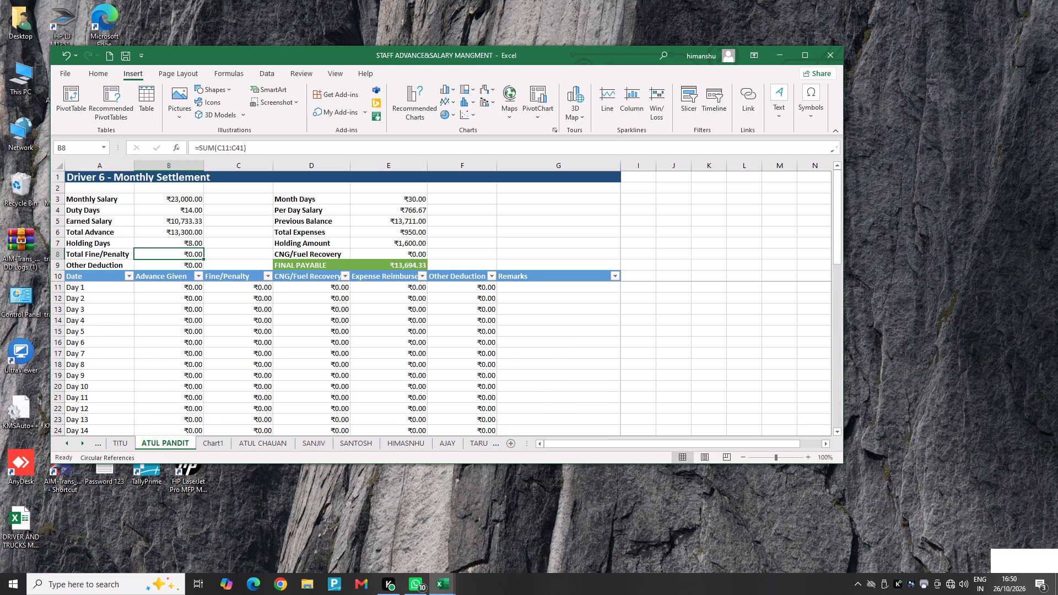
scroll(271, 336, "up", 2)
Replace "Driver 6" in the settlement title with the driver's name in lower case, as given by the sheet name.
double_click(107, 178)
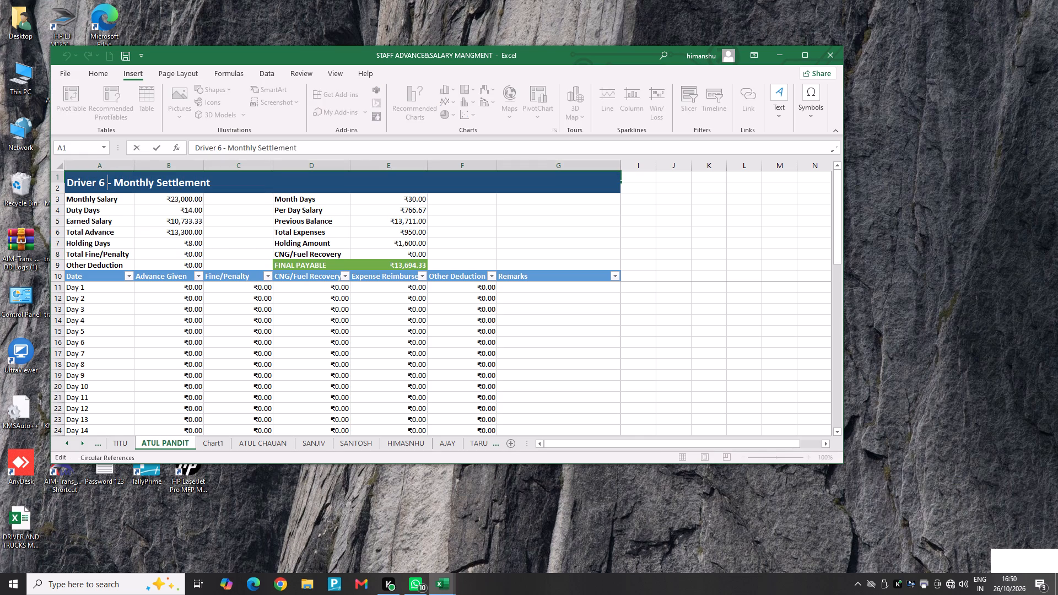
key("Left")
key("BackSpace")
key("BackSpace")
key("BackSpace")
key("BackSpace")
key("BackSpace")
key("BackSpace")
key("BackSpace")
key("BackSpace")
key("BackSpace")
key("BackSpace")
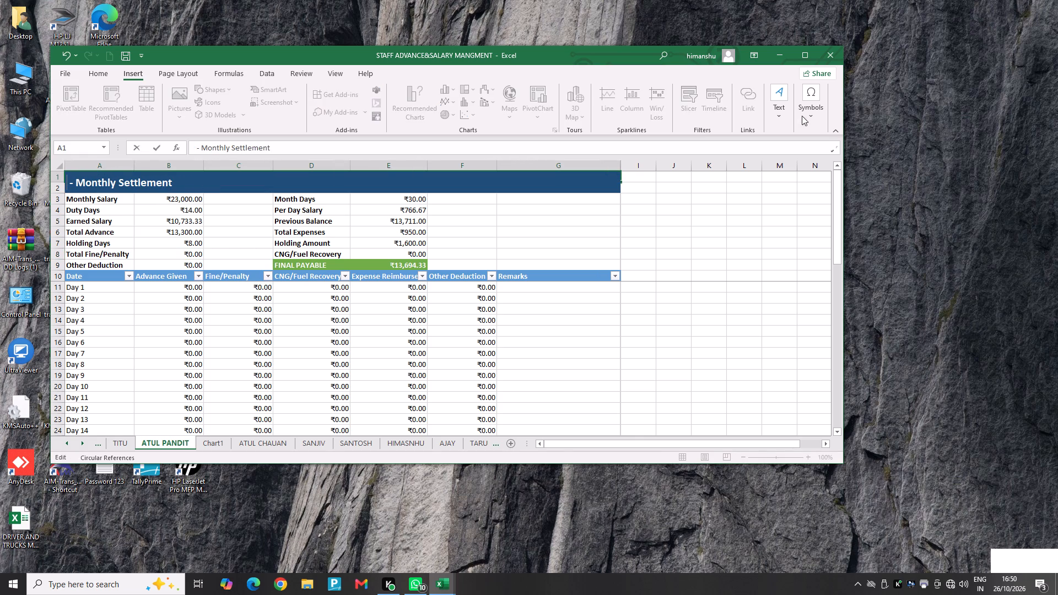
key("BackSpace")
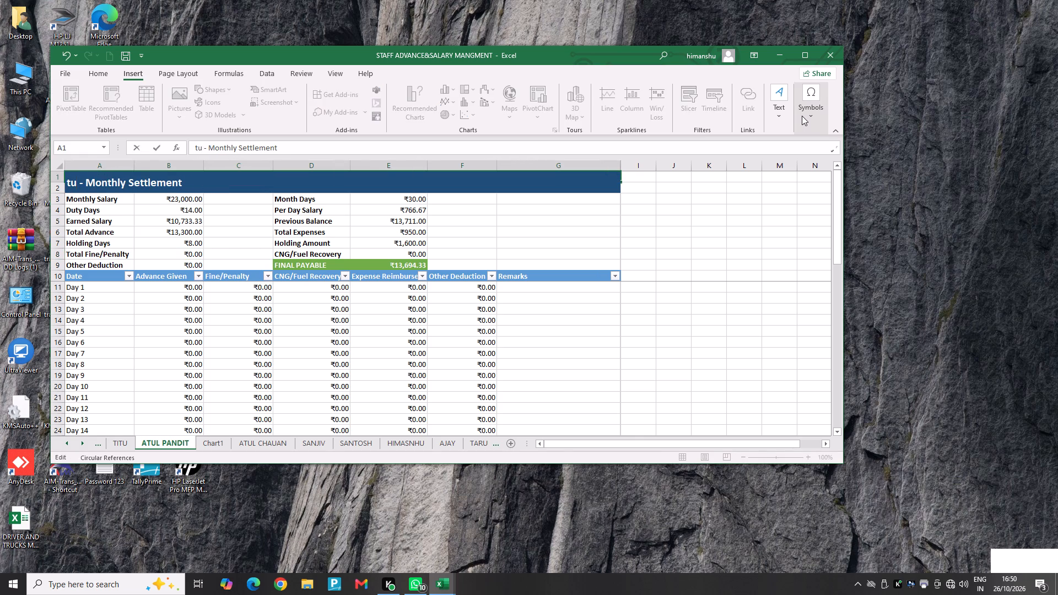
key("BackSpace")
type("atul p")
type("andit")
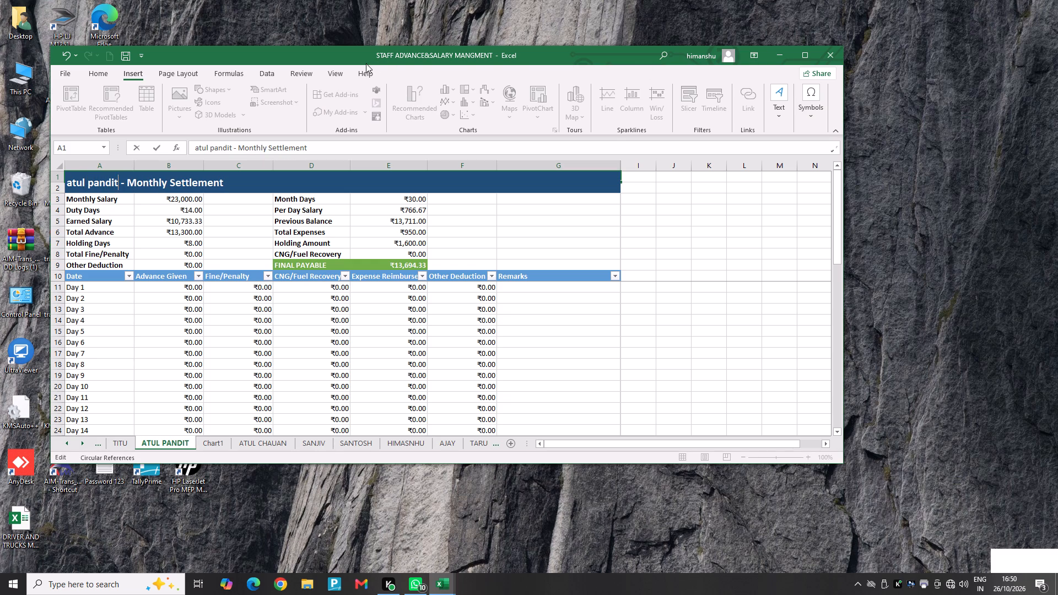
Add "september" before "Monthly Settlement" in the title.
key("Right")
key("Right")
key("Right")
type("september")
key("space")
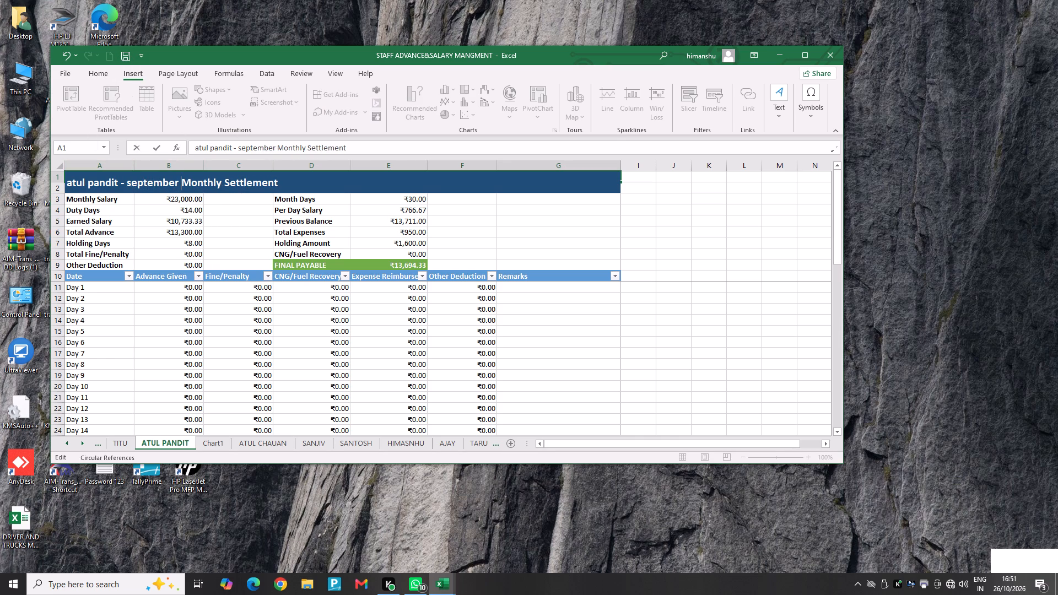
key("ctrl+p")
left_click(183, 300)
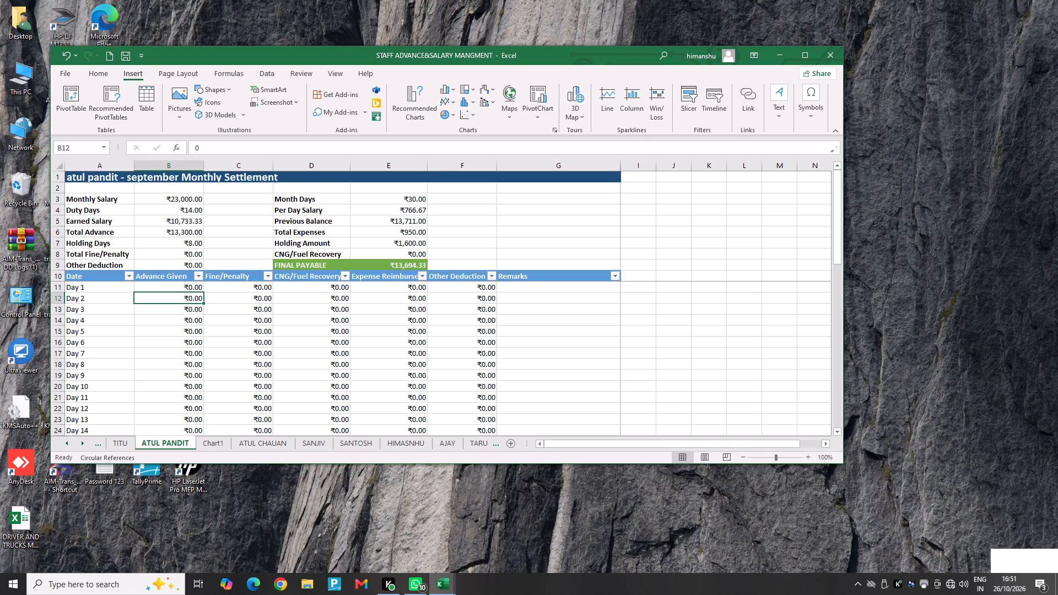
Print this settlement on the Canon G3010 series, fitted to one page with the last custom margins setting.
key("ctrl+p")
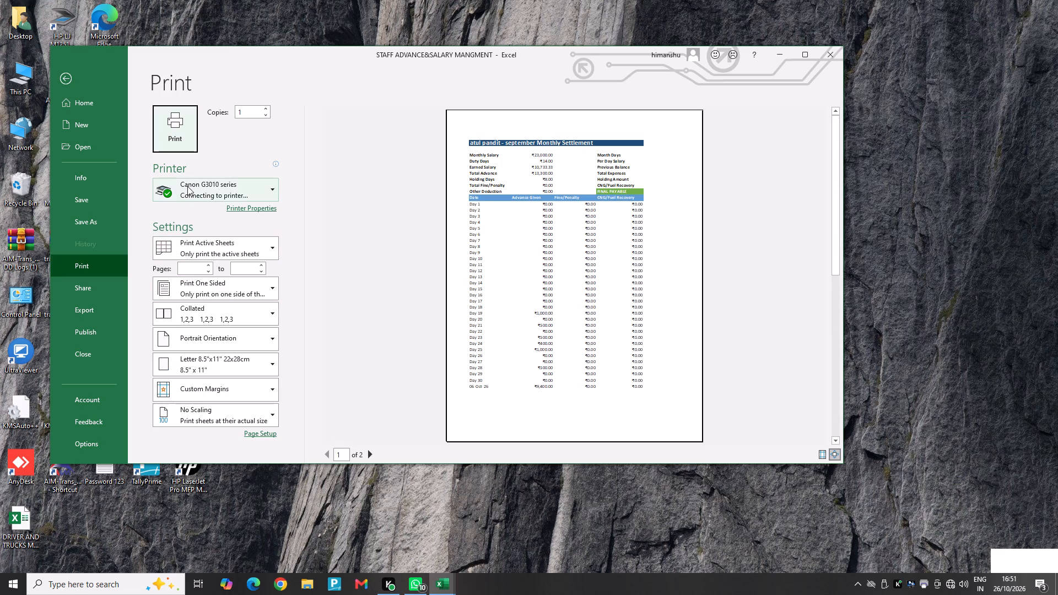
left_click(193, 418)
left_click(182, 468)
left_click(199, 384)
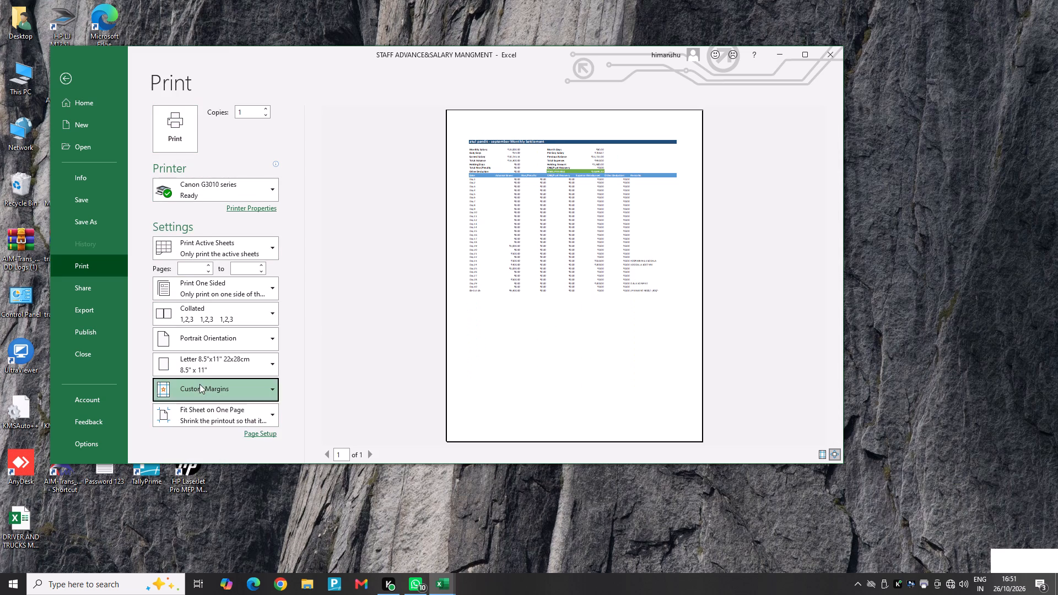
left_click(225, 150)
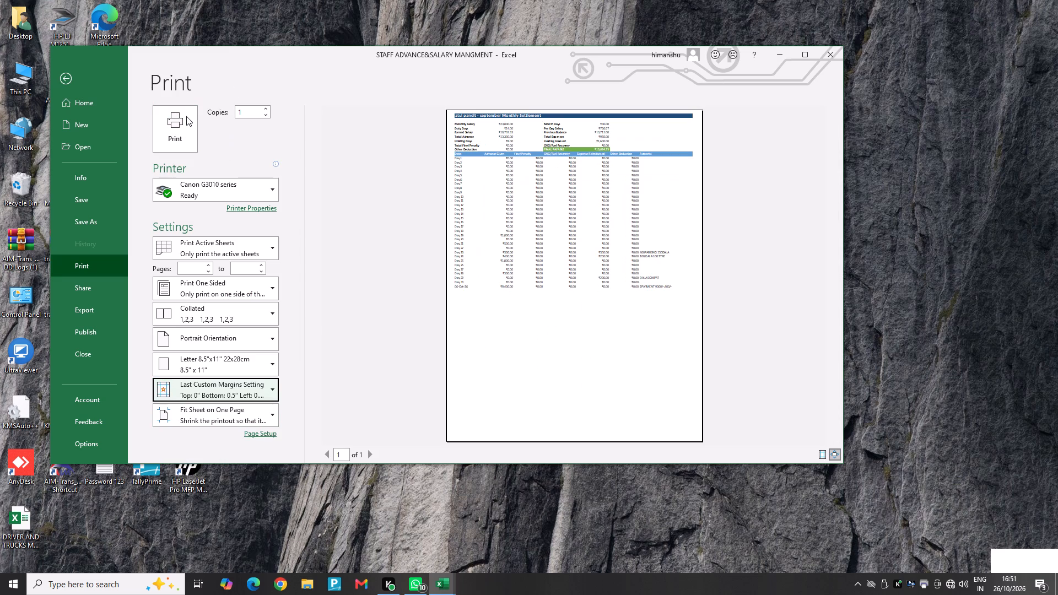
left_click(185, 114)
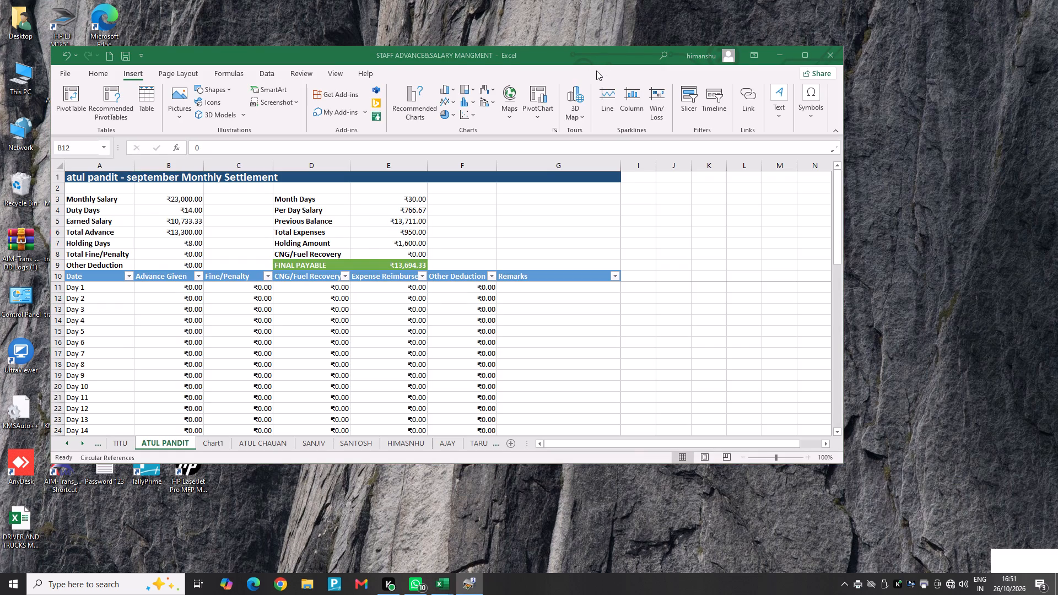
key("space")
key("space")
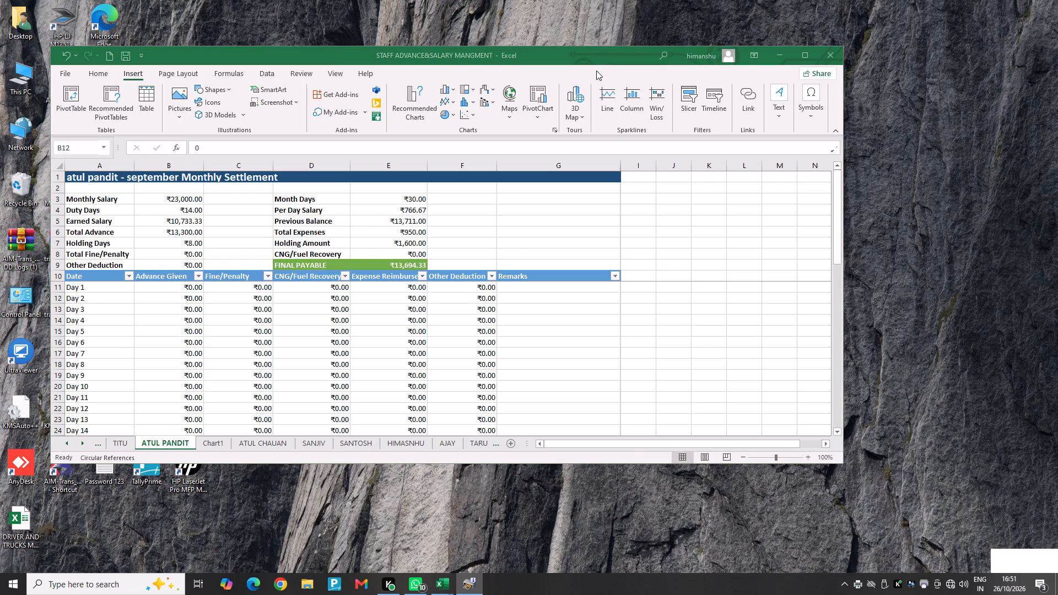